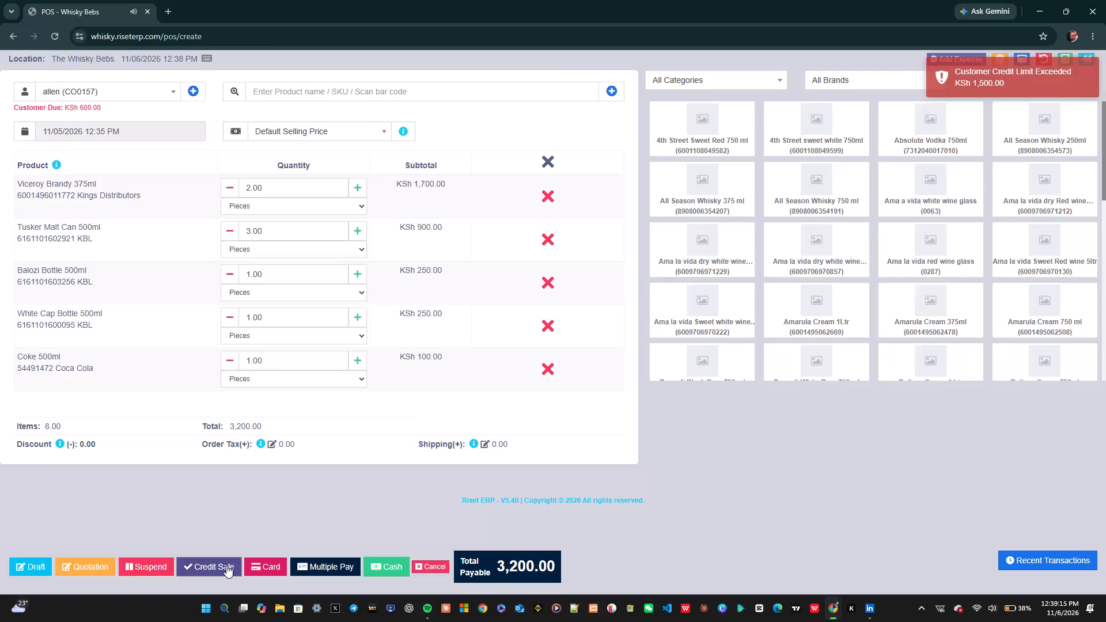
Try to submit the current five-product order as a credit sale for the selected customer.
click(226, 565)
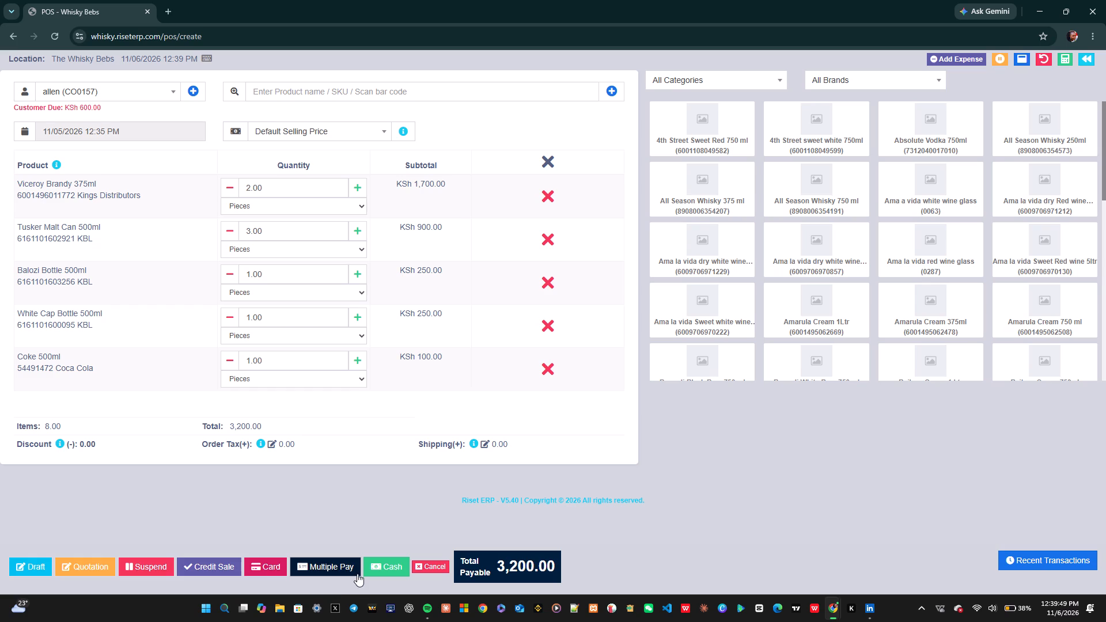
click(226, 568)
Remove Viceroy Brandy 375ml from the order and try the credit sale again.
click(555, 192)
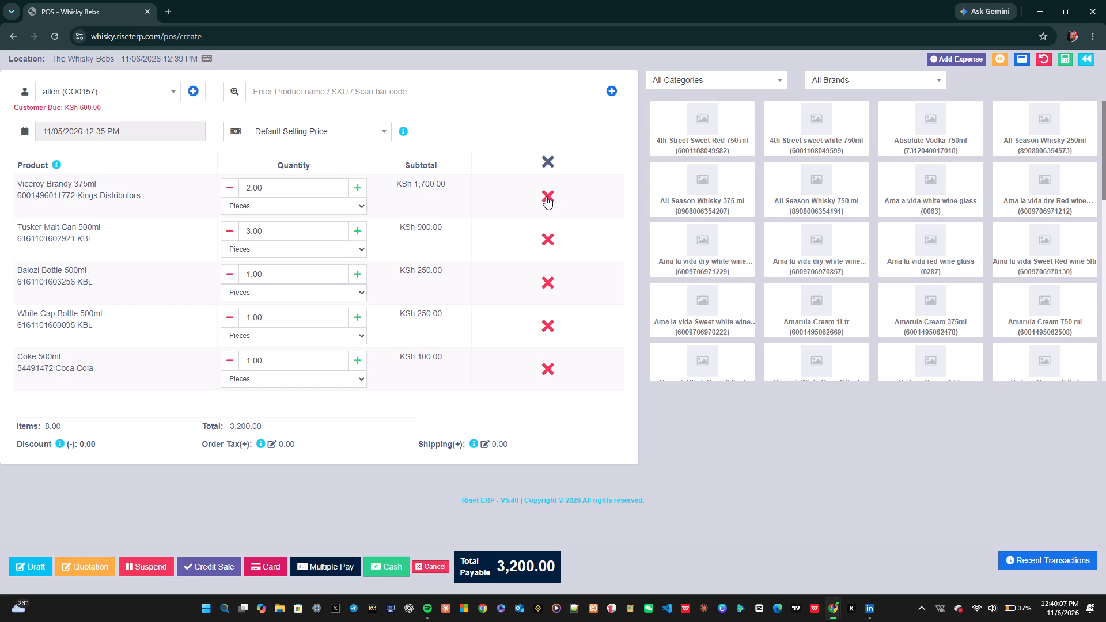
click(546, 196)
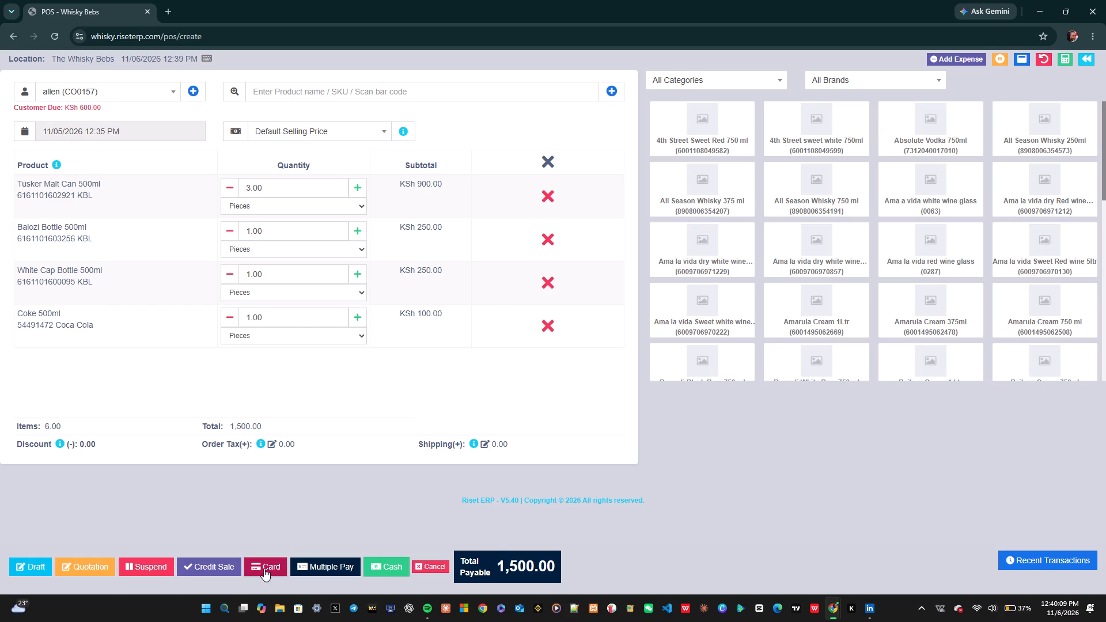
click(214, 570)
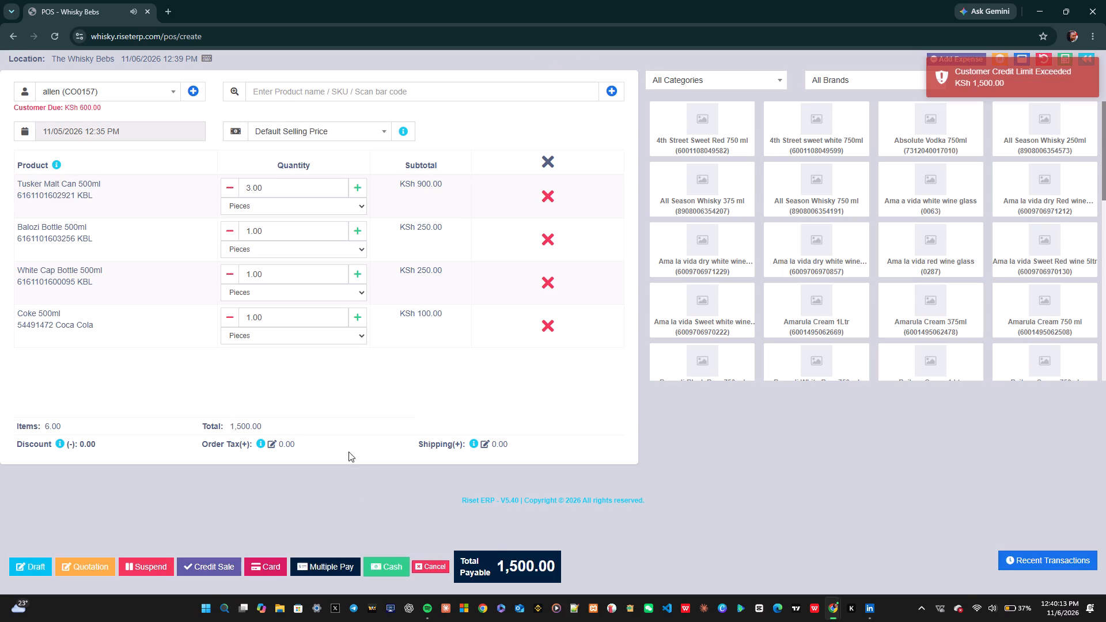
Remove Coke 500ml from the order and submit the remaining products as a credit sale.
click(550, 332)
click(209, 568)
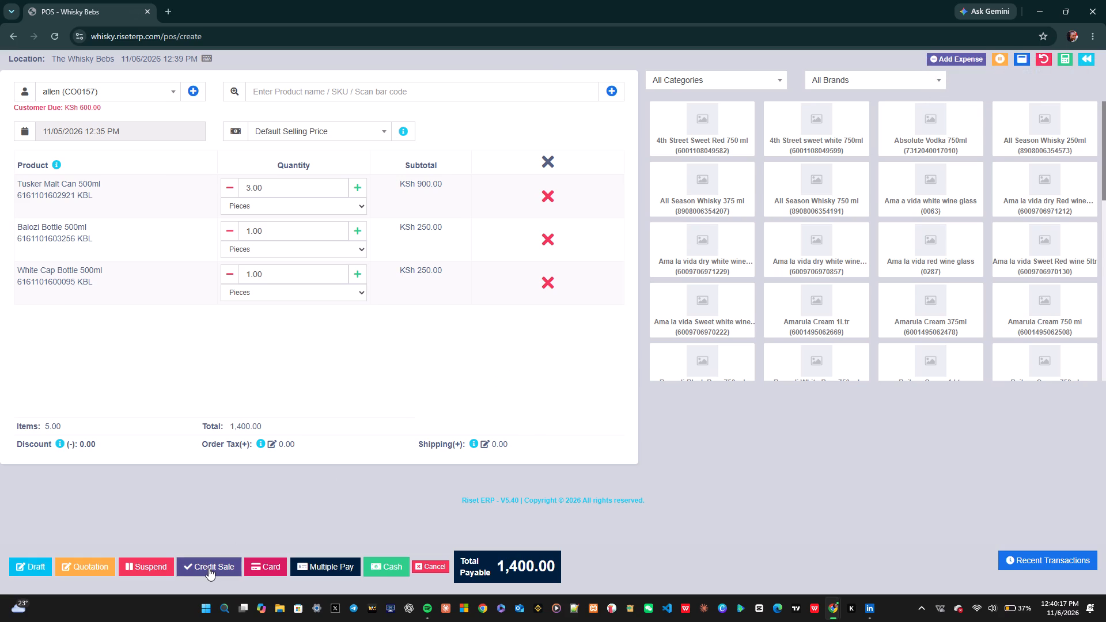
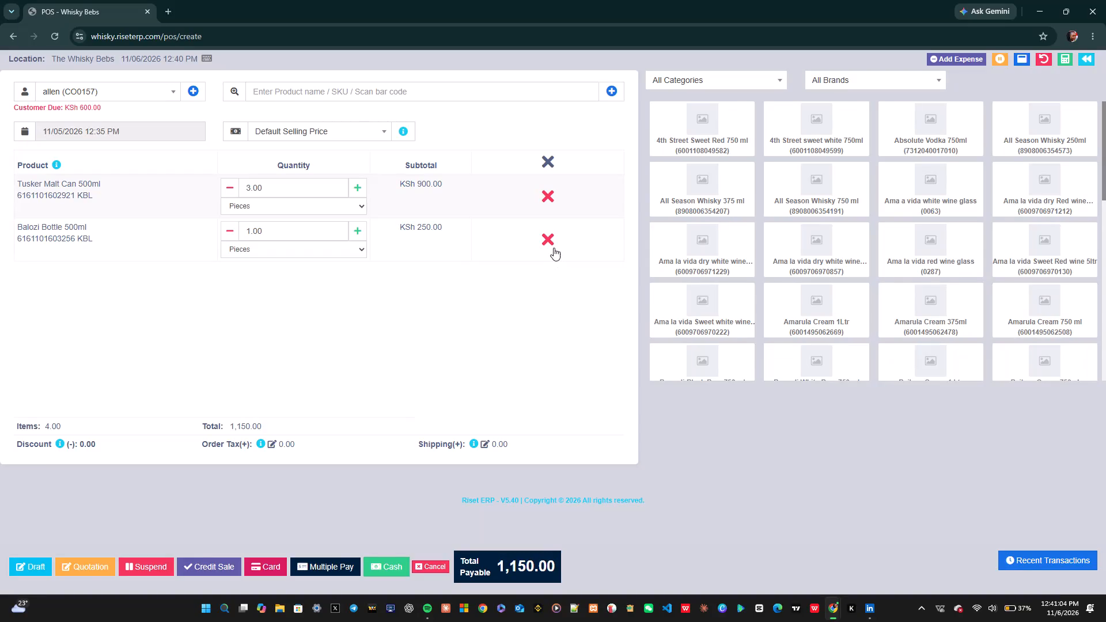
Remove Balozi Bottle 500ml from the order and submit the remaining product as a credit sale without printing the receipt.
click(554, 247)
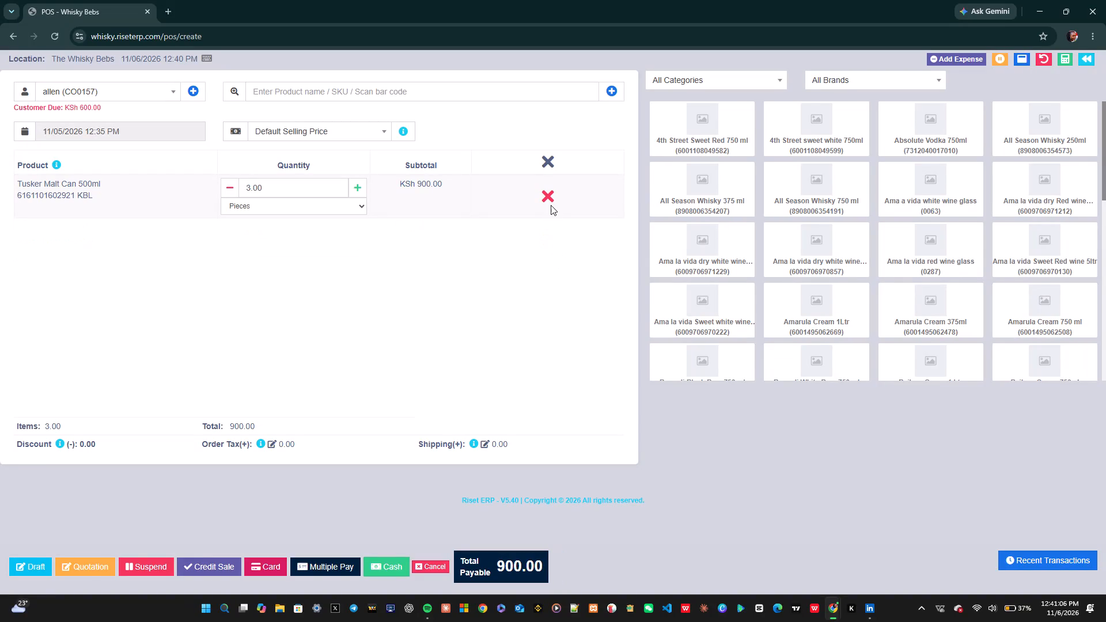
click(551, 205)
click(225, 573)
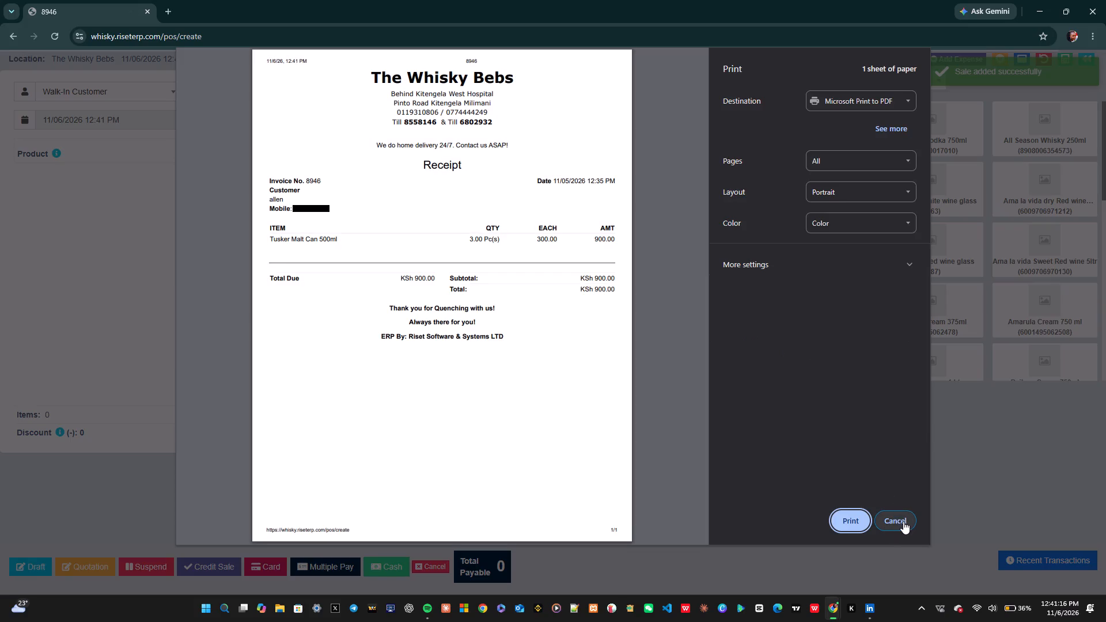
click(903, 521)
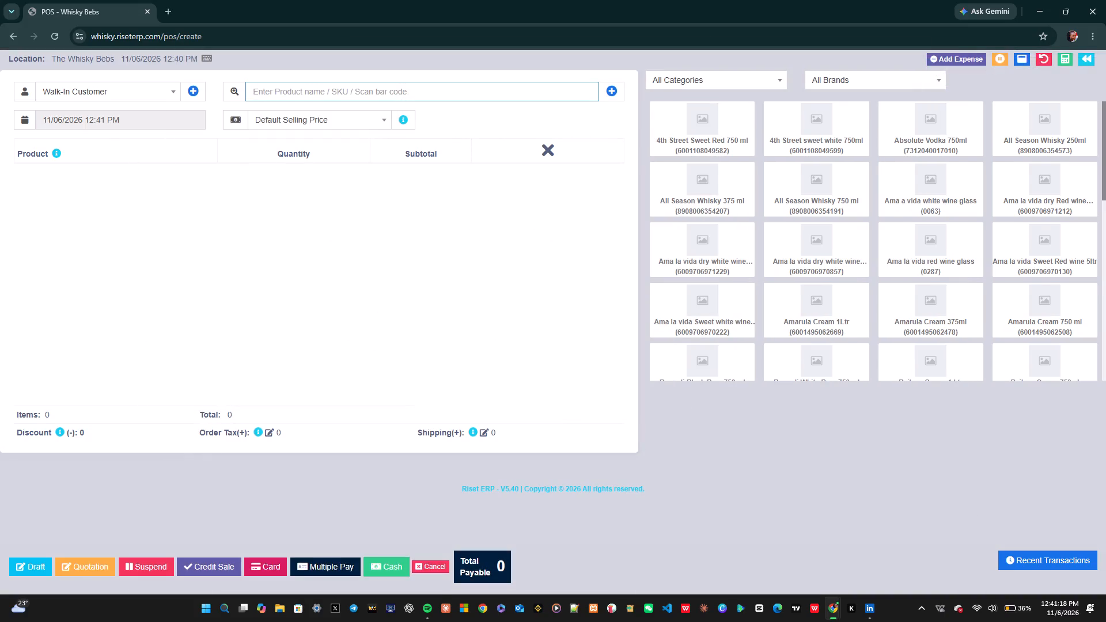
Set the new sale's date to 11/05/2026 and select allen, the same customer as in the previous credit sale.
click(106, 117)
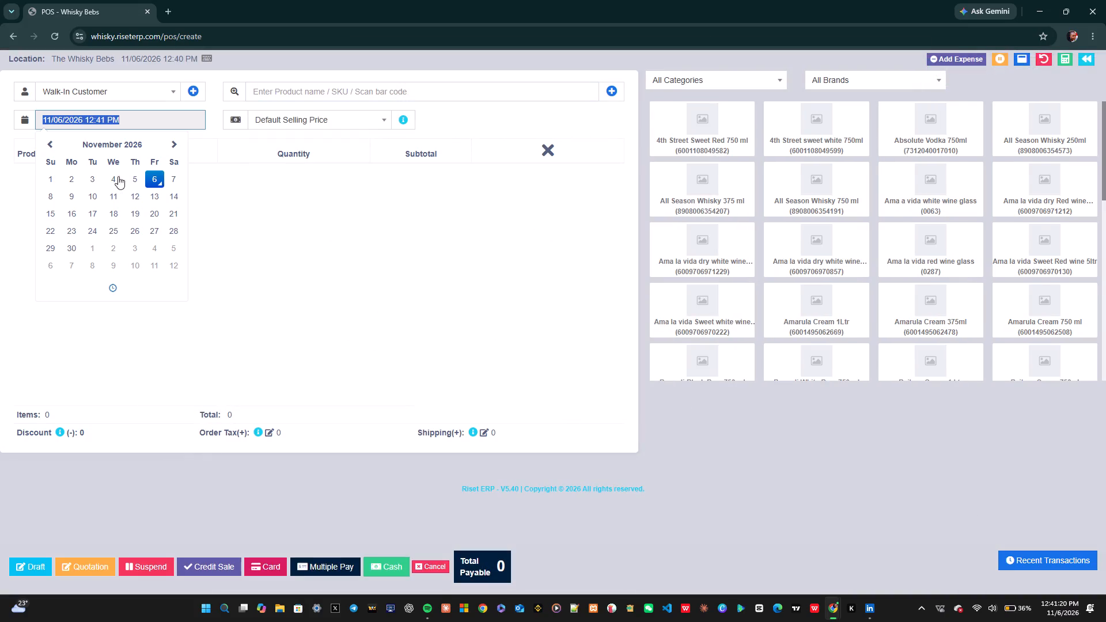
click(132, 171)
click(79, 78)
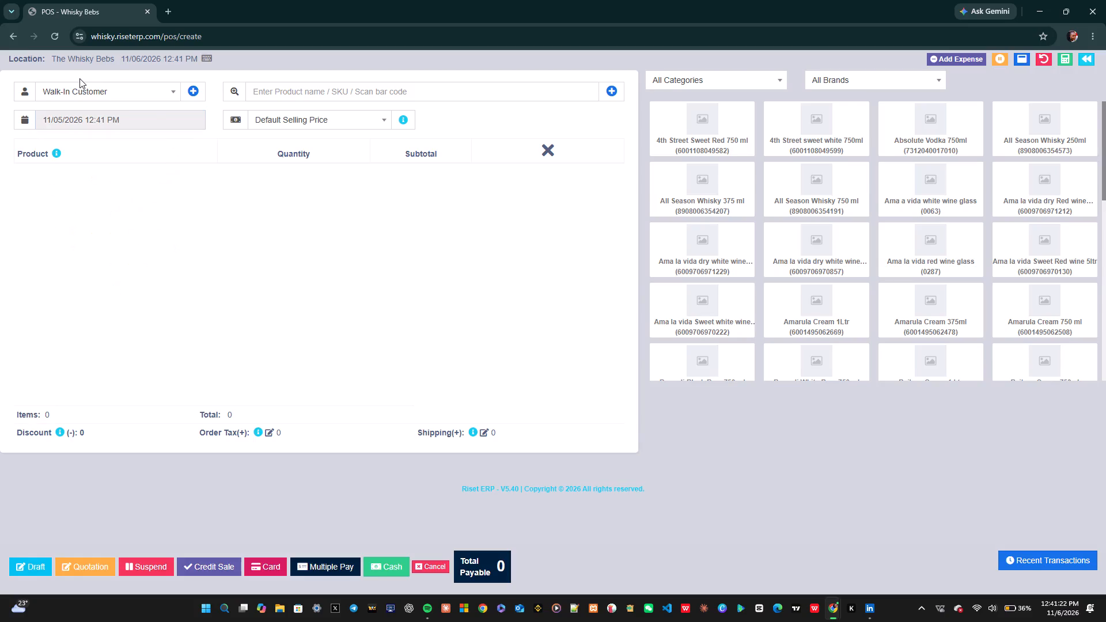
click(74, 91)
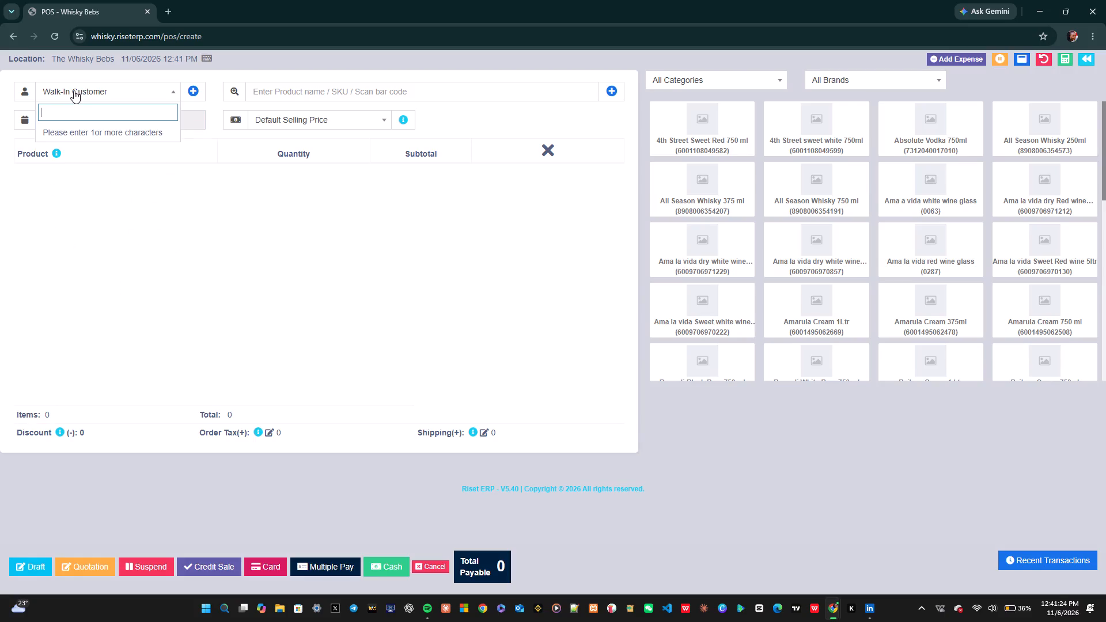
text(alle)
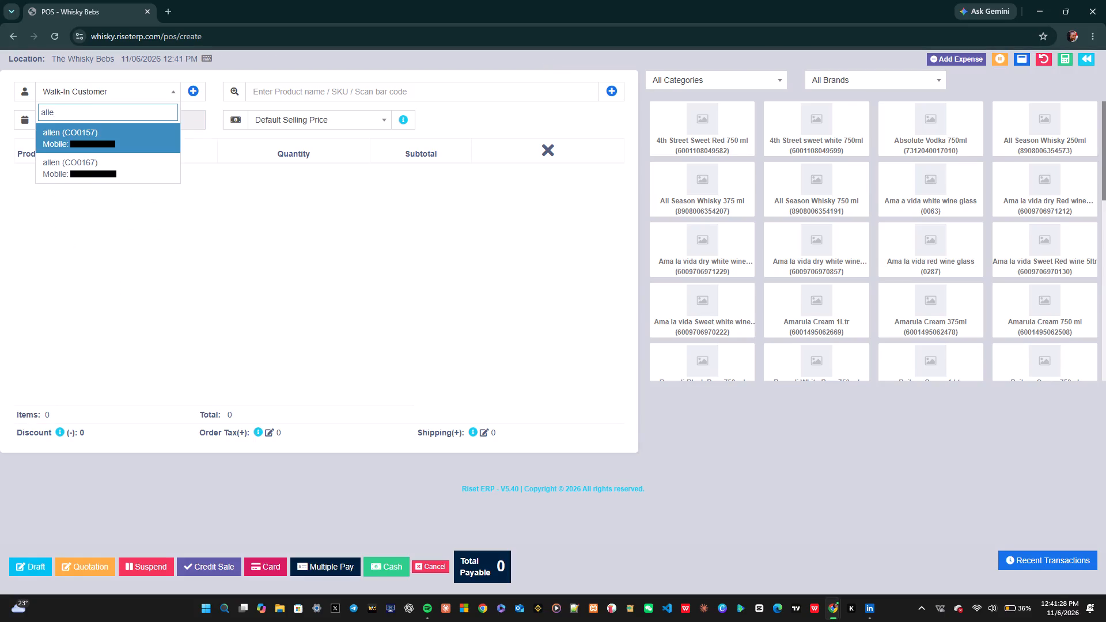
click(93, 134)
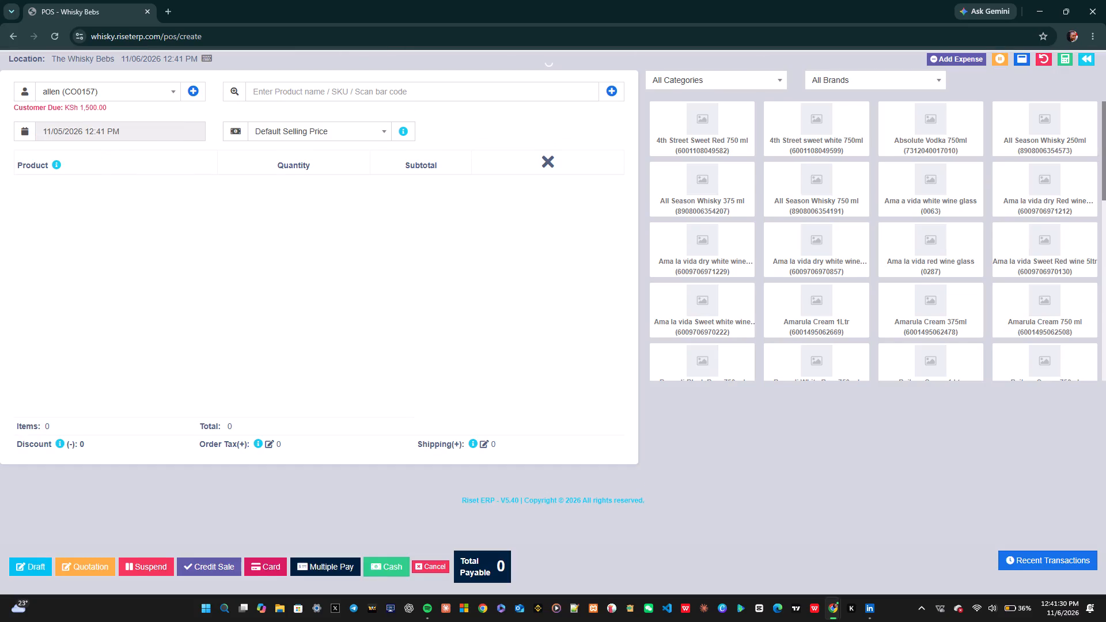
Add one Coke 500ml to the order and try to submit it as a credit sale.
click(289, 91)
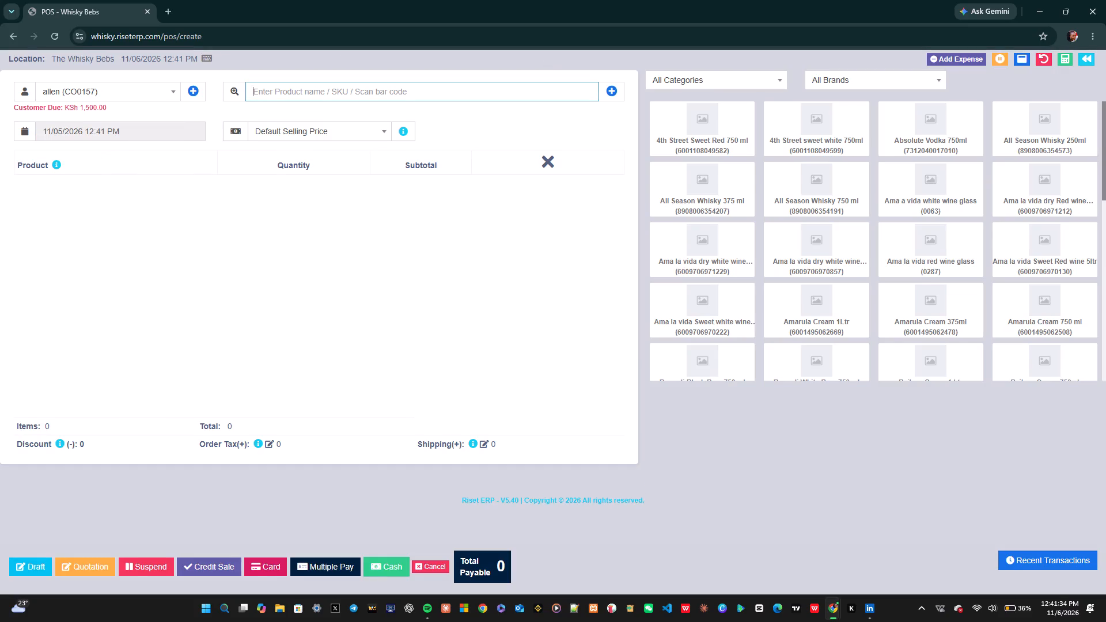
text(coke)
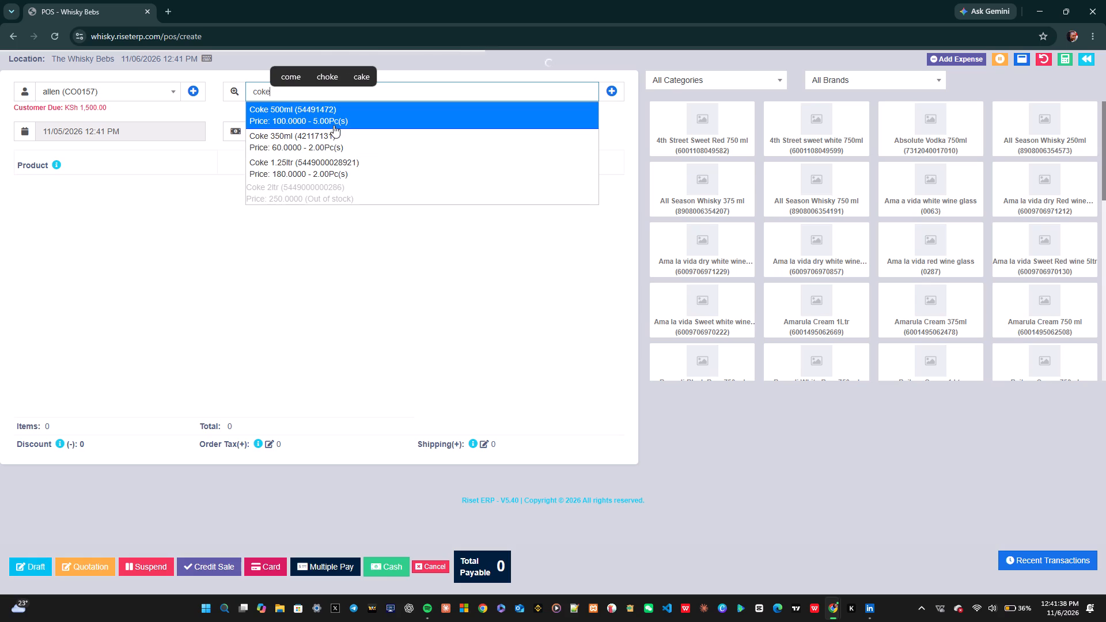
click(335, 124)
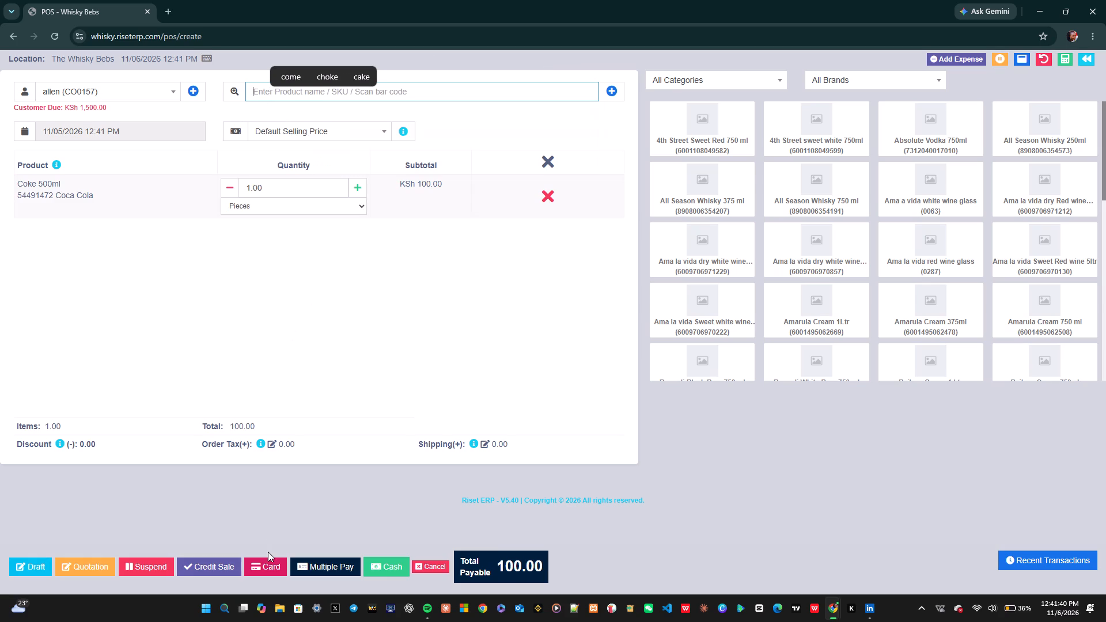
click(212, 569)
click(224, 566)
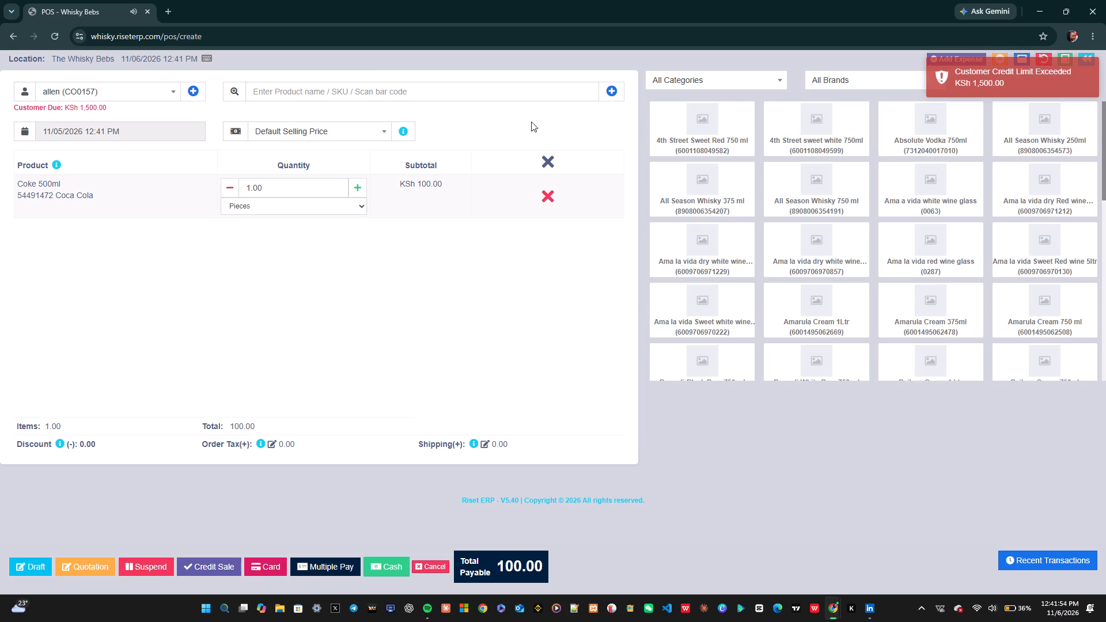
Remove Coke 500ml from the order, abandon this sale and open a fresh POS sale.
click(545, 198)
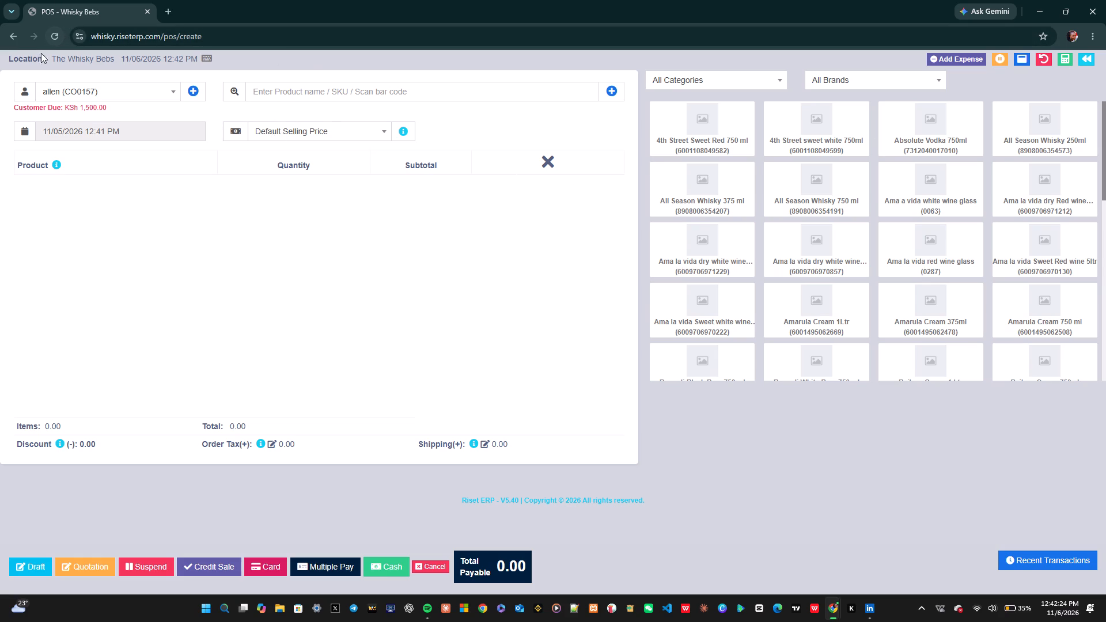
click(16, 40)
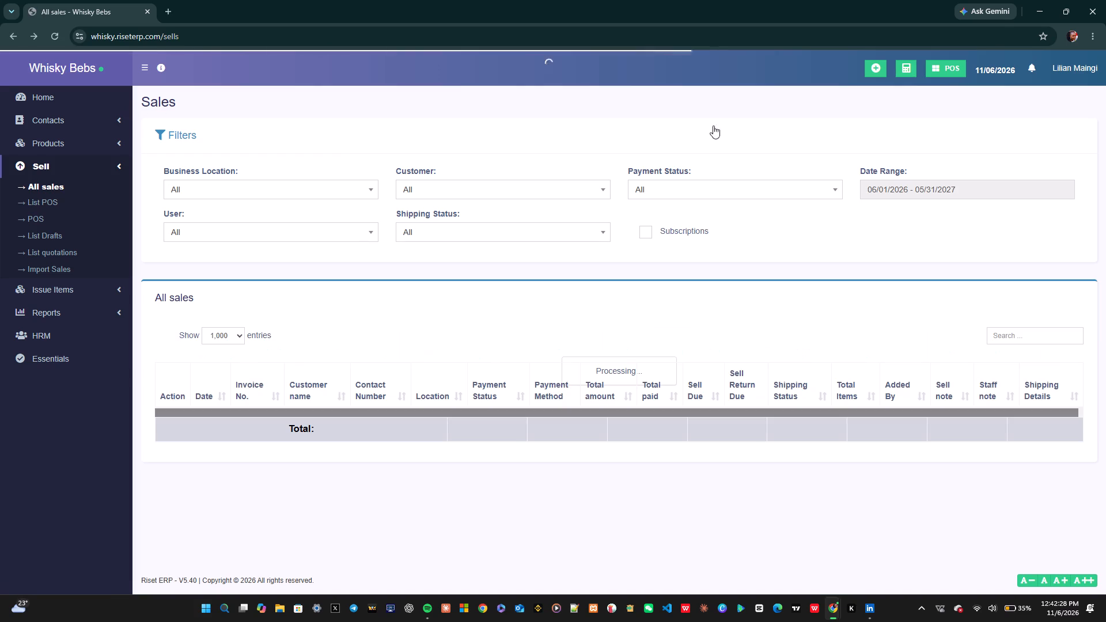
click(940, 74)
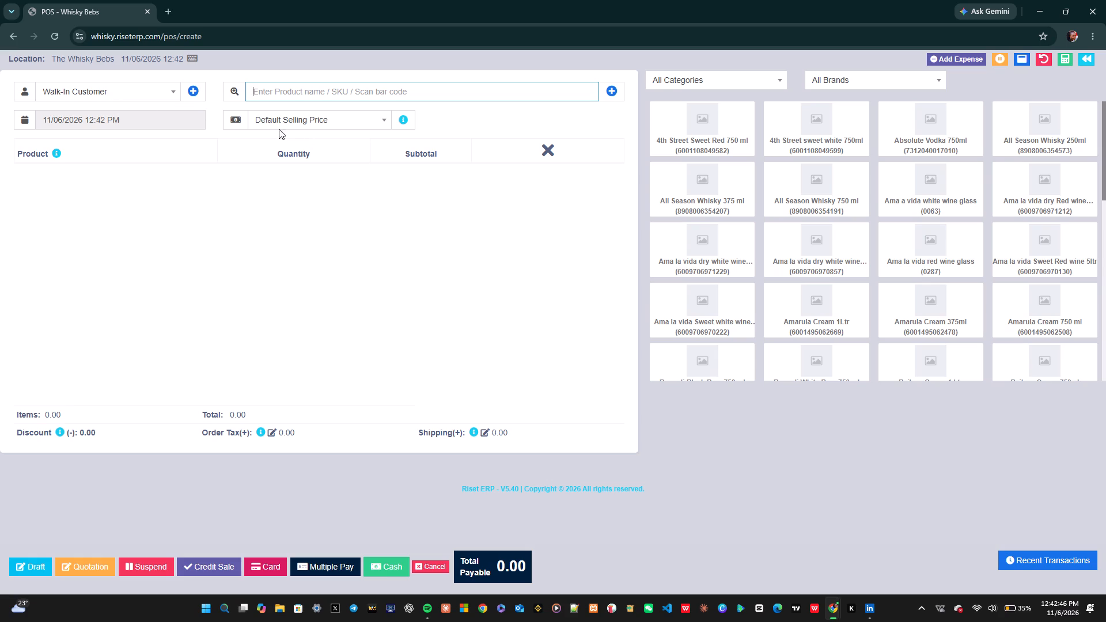
Set the price group to W/S and add 2 Clan Sinclair single malt scotch whisky 16 years 750 ml to the order.
drag(295, 126, 291, 151)
click(291, 151)
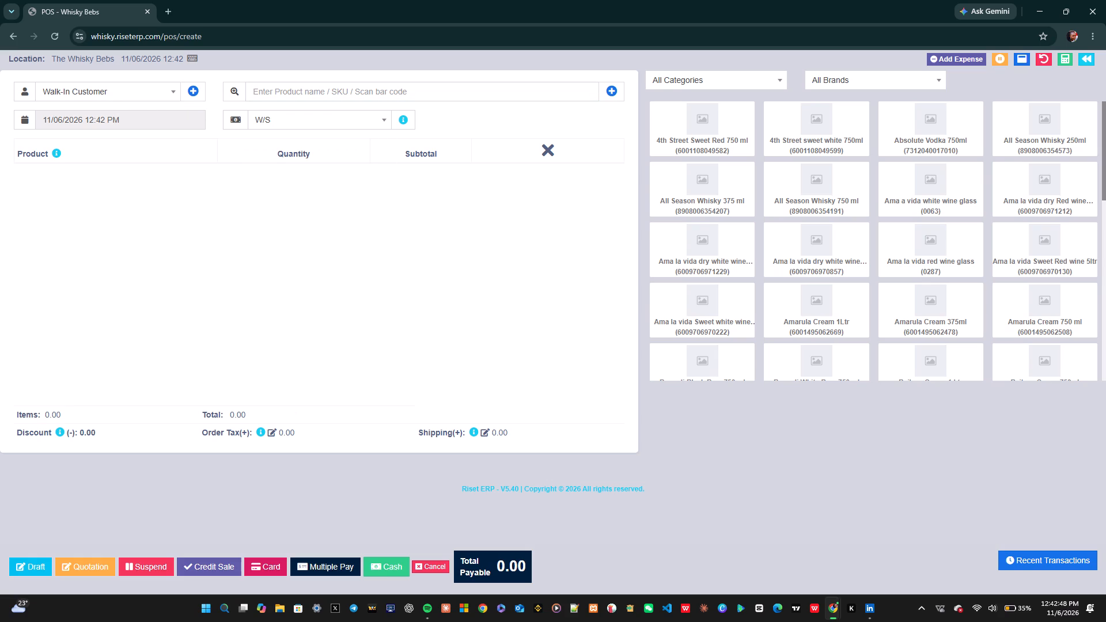
click(270, 94)
text(clan)
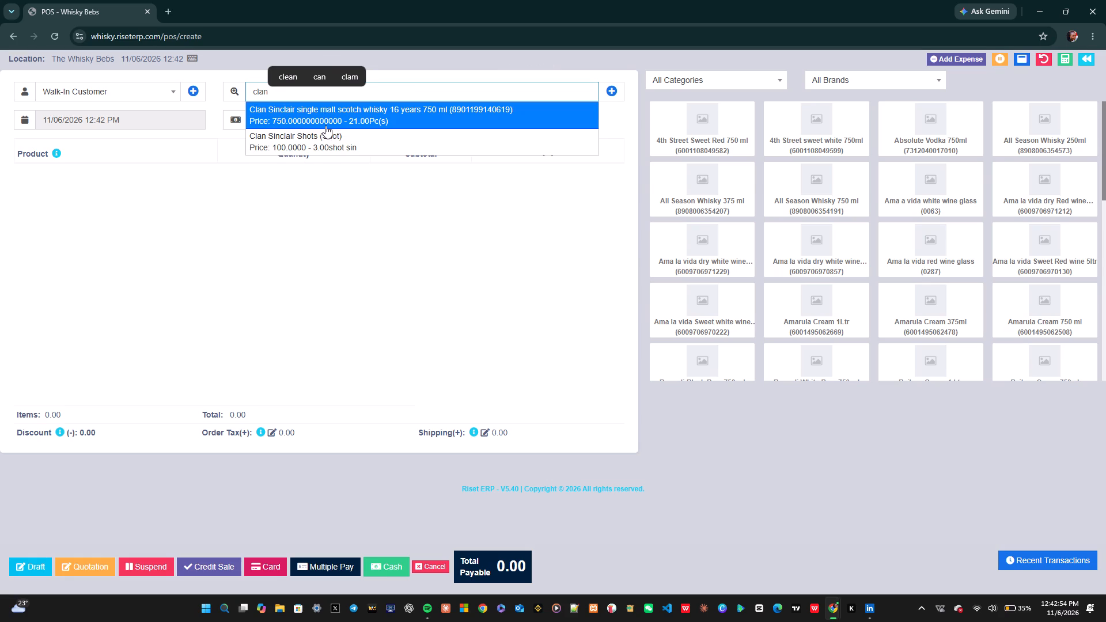
click(325, 124)
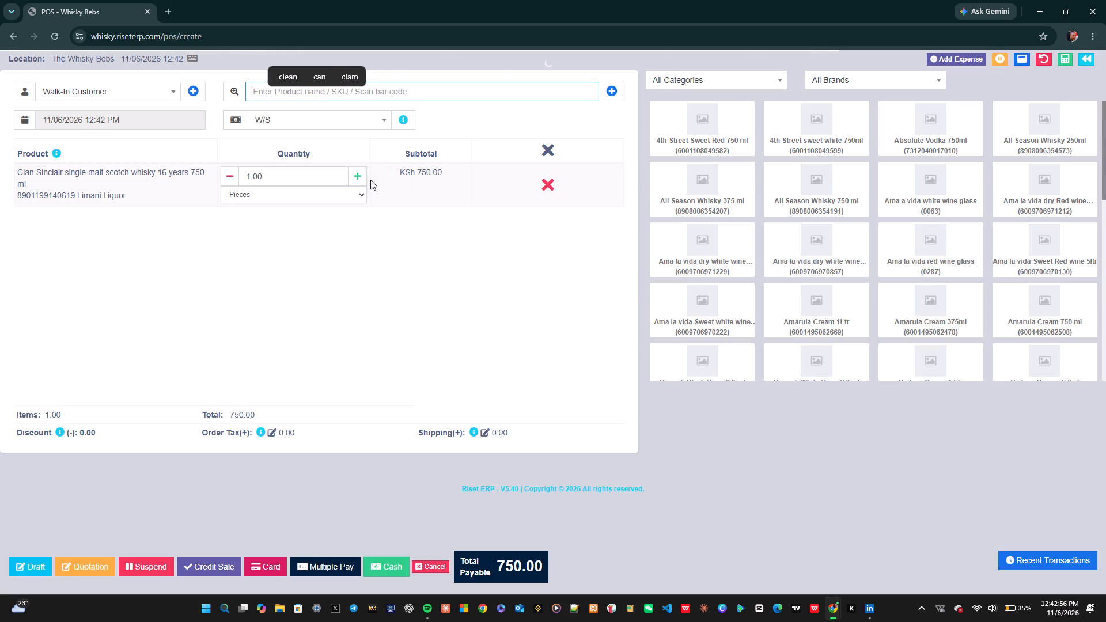
click(356, 177)
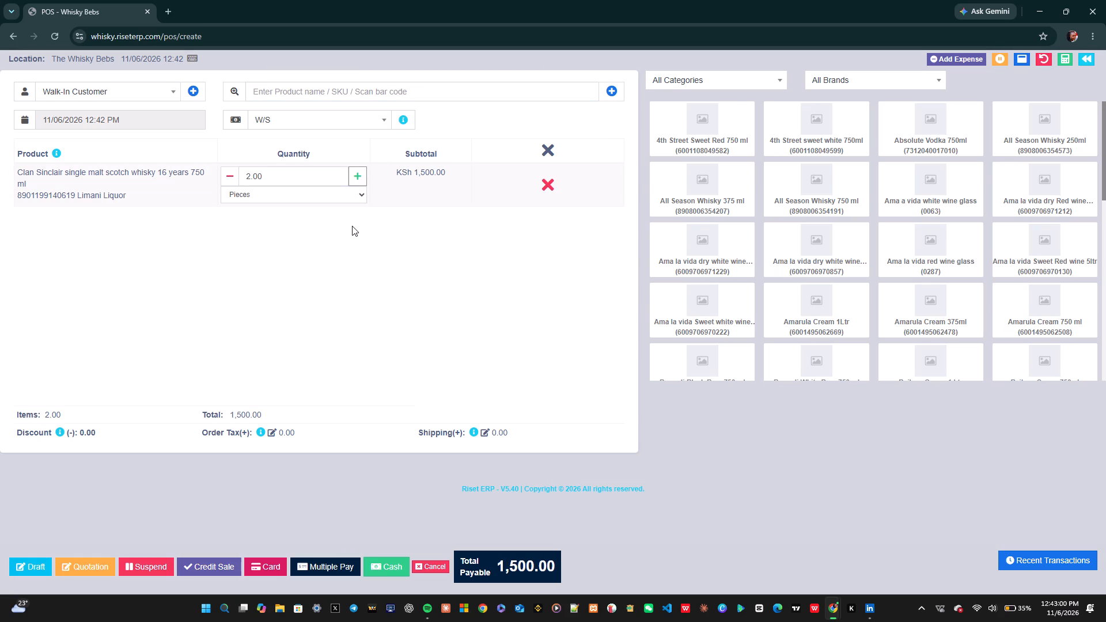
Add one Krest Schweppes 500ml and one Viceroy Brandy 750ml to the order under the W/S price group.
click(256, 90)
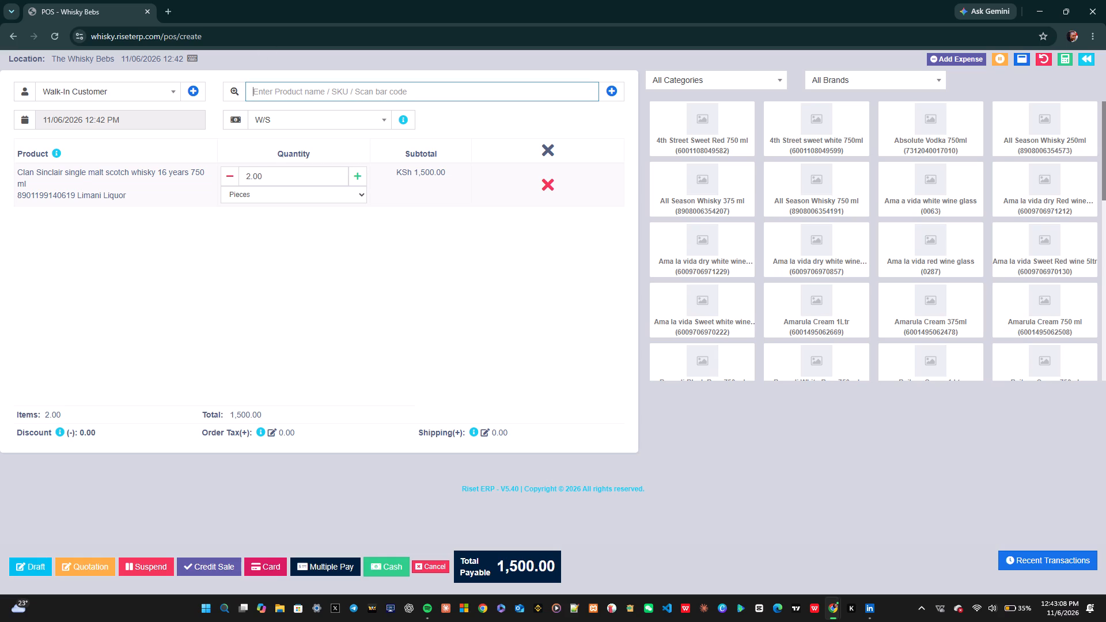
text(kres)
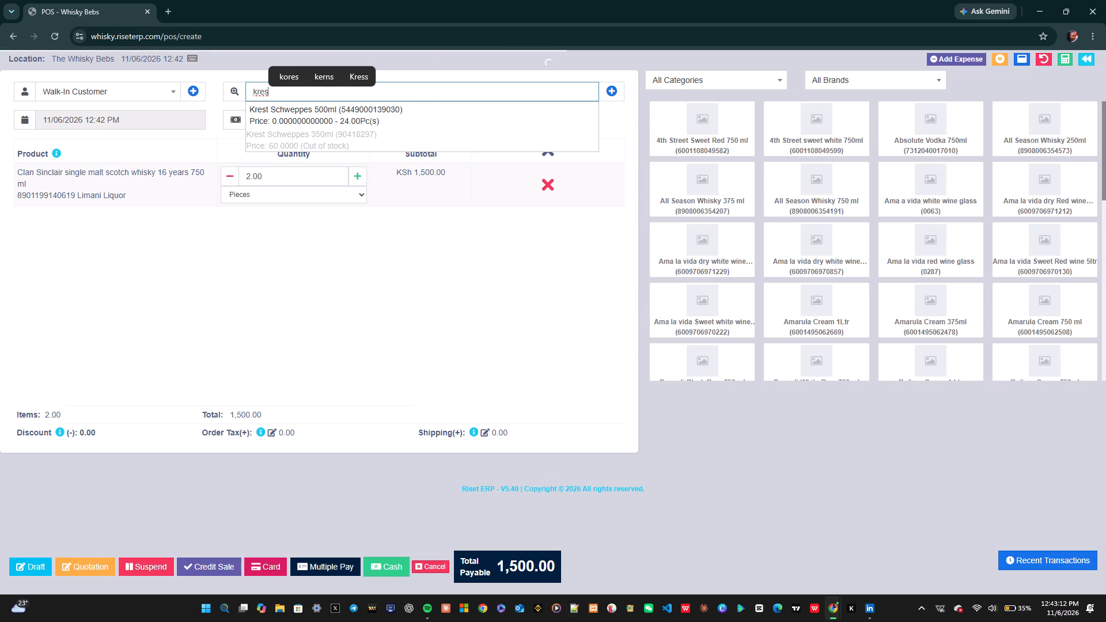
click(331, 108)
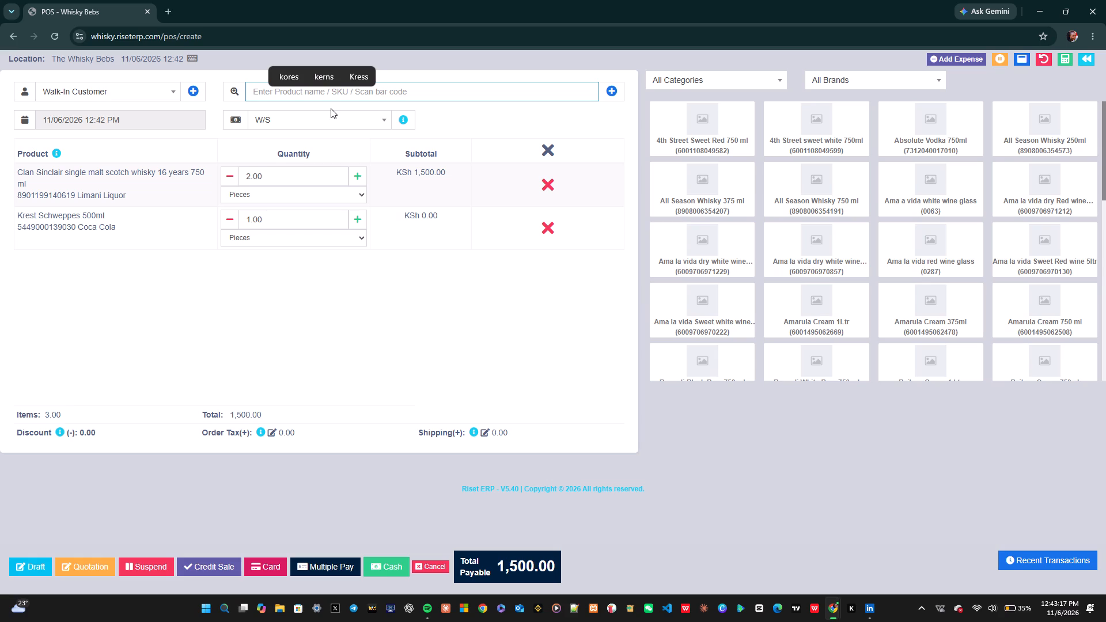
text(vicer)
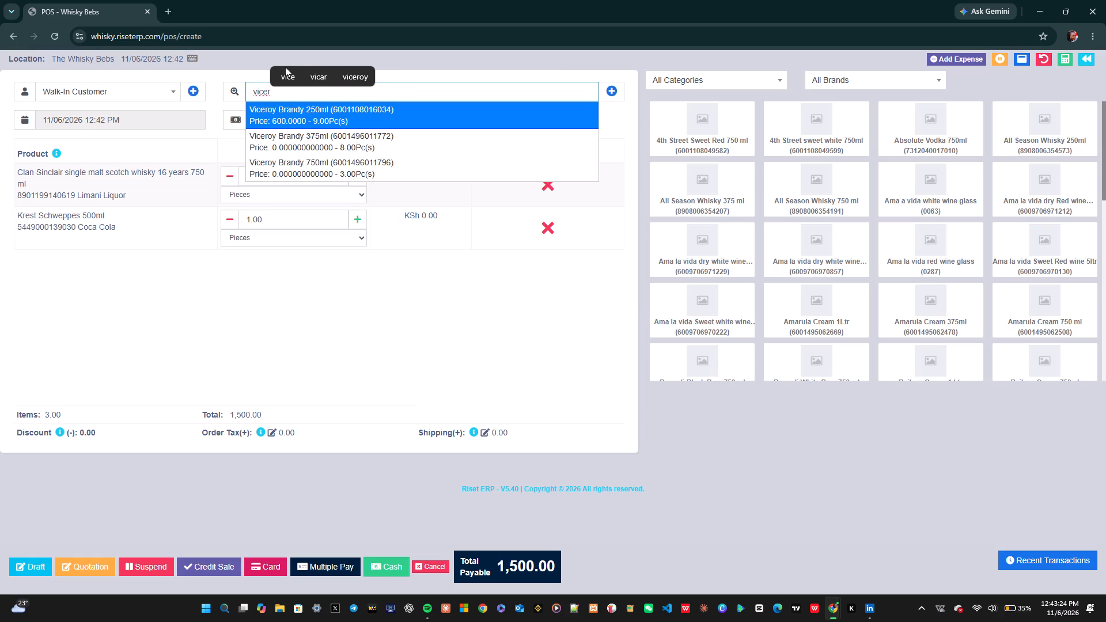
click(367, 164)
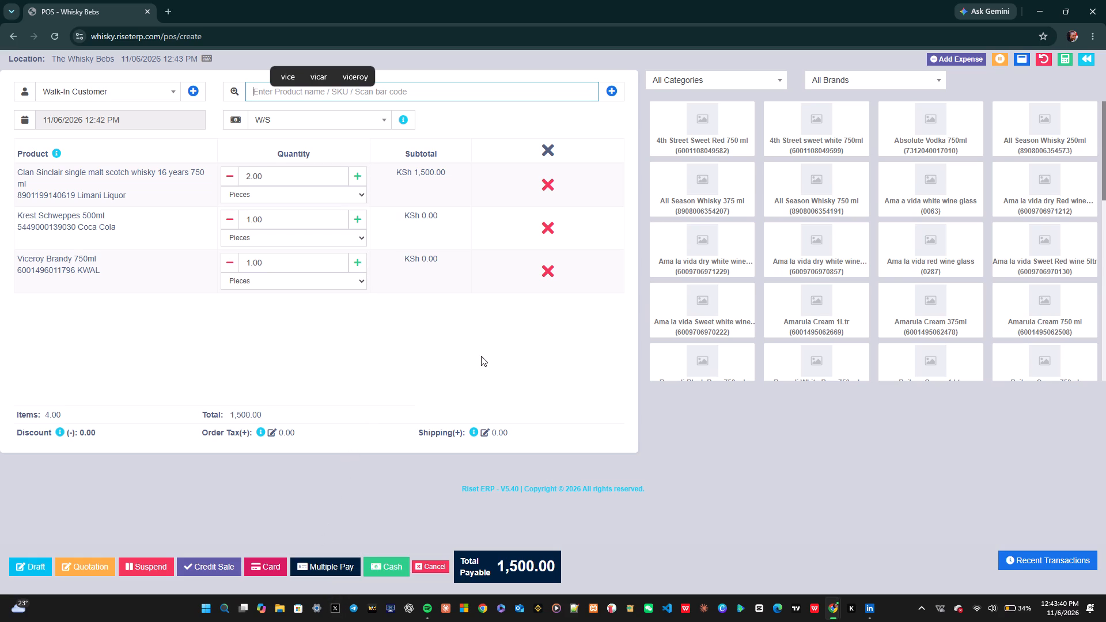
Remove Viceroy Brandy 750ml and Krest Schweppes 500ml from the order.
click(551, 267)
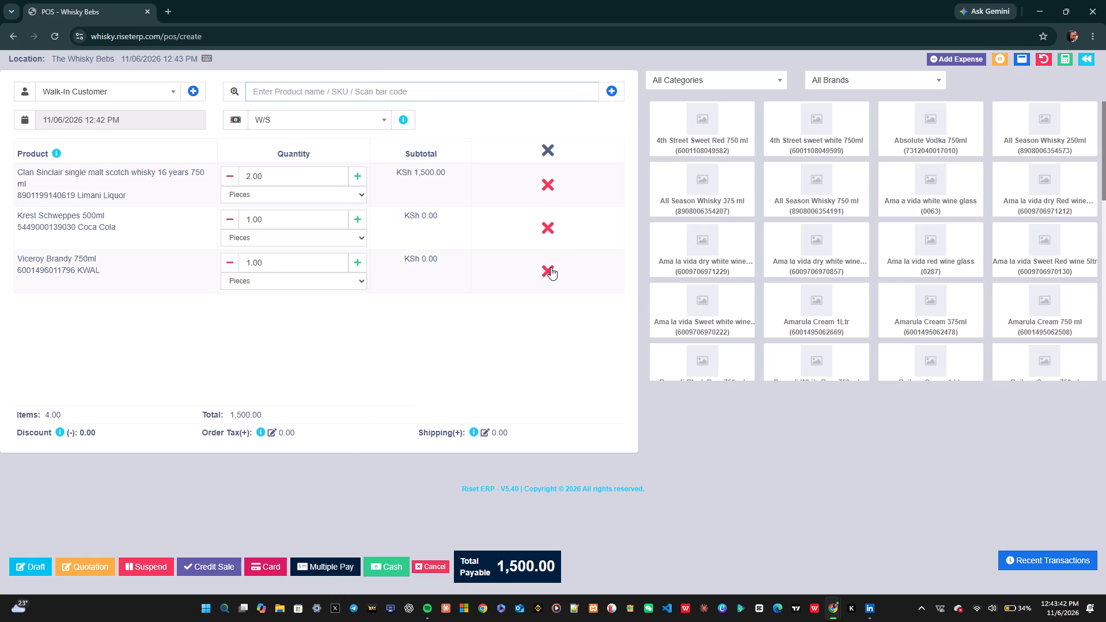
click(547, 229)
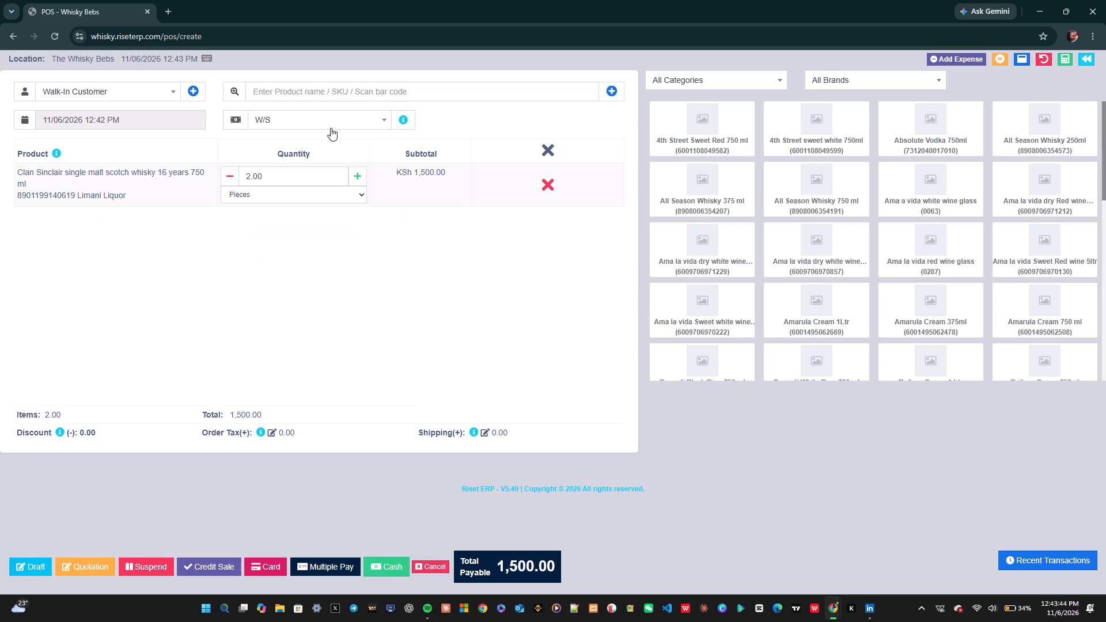
Switch the price group to Default Selling Price and add one Krest Schweppes 500ml to the order.
click(331, 120)
click(320, 138)
text(kres)
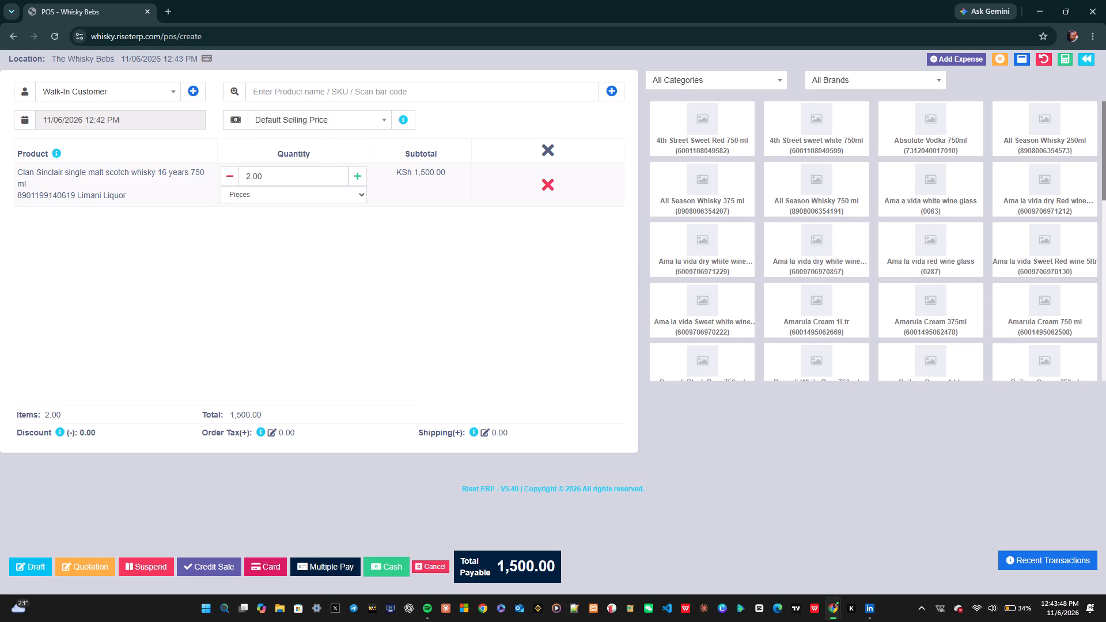
click(267, 94)
text(kres)
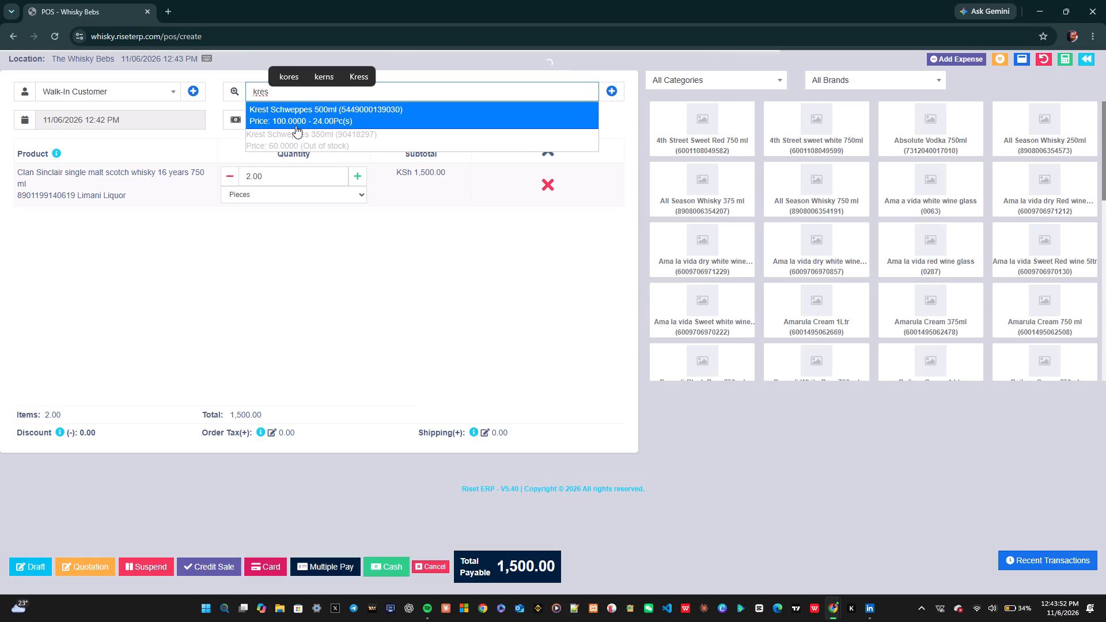
click(296, 122)
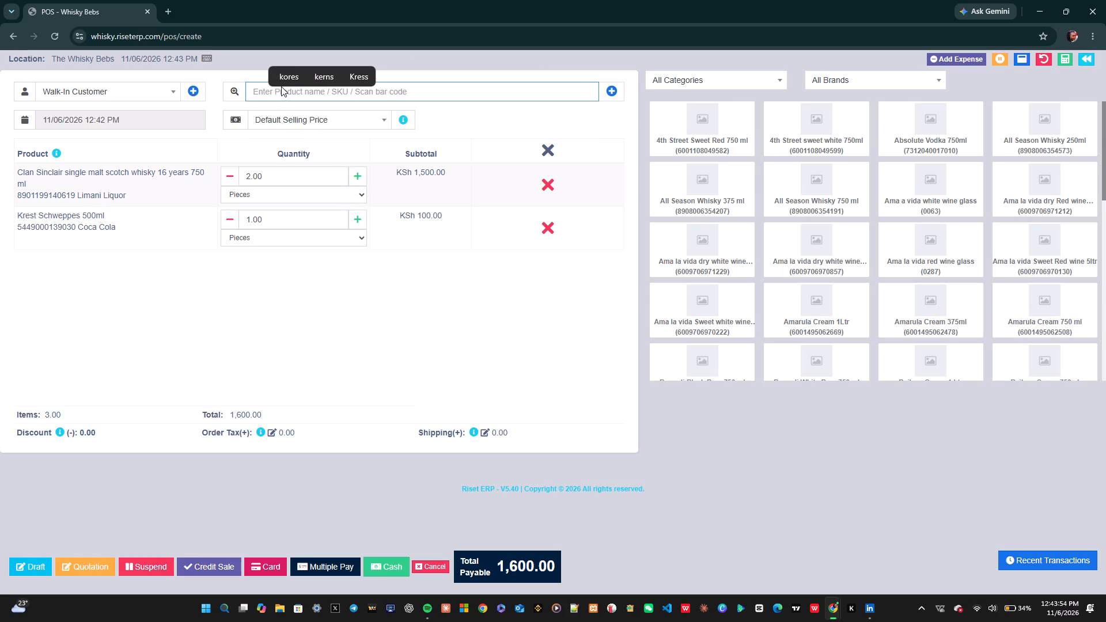
Add Viceroy Brandy 750ml to the order at the default selling price.
click(281, 86)
text(vicer)
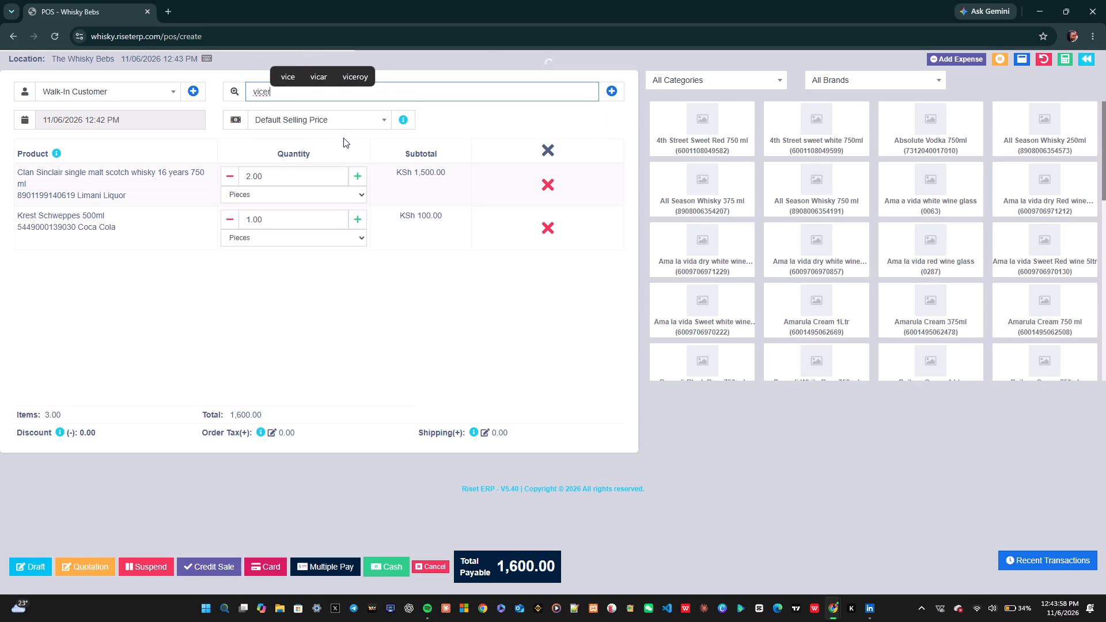
click(348, 162)
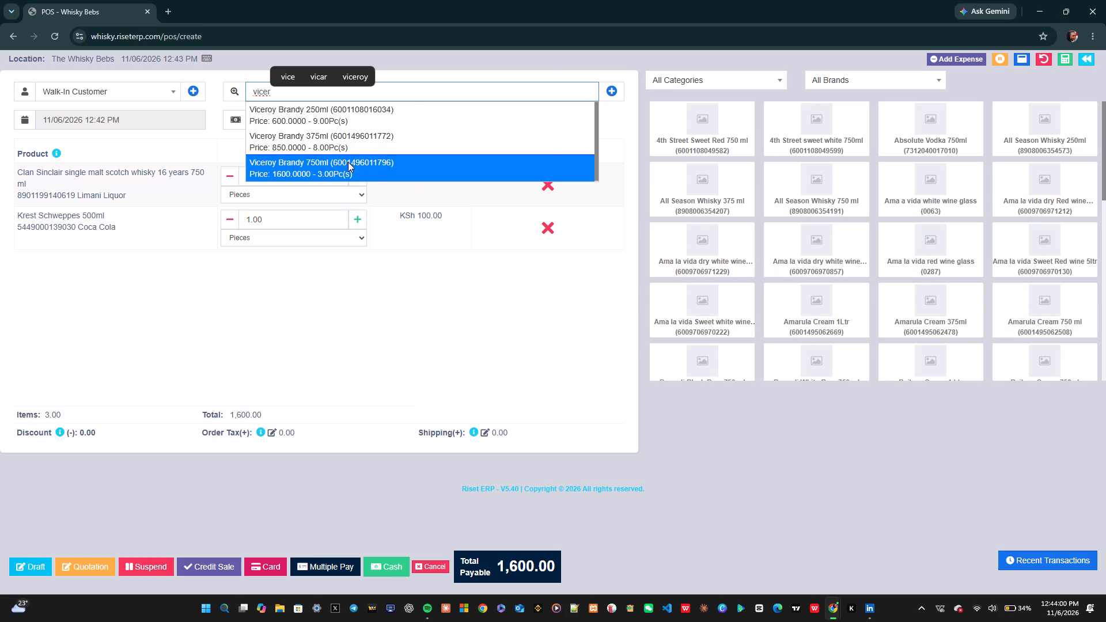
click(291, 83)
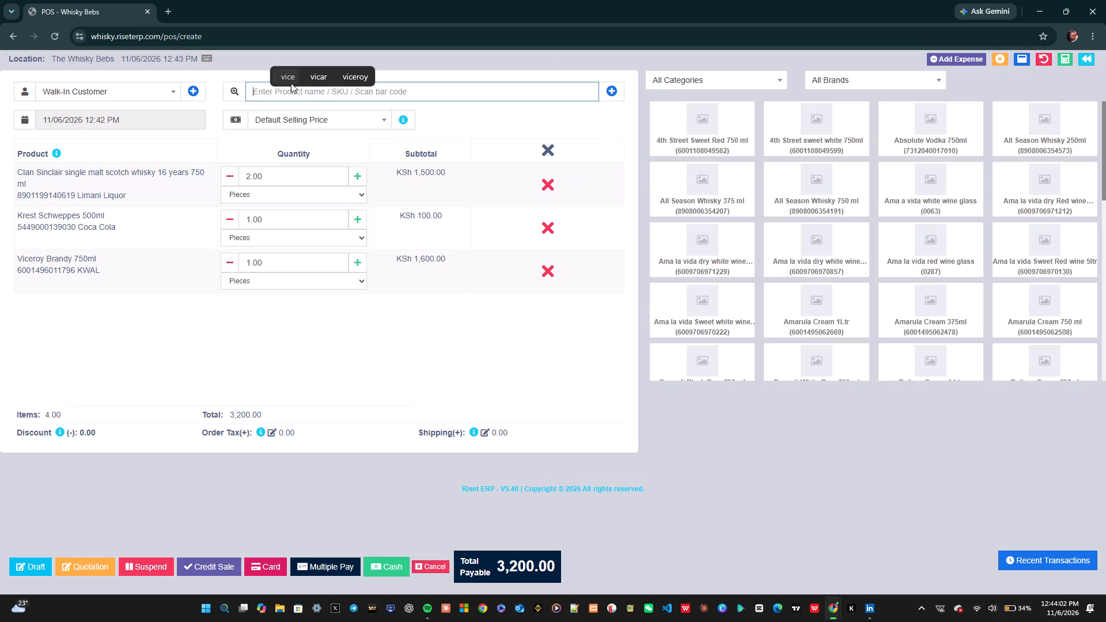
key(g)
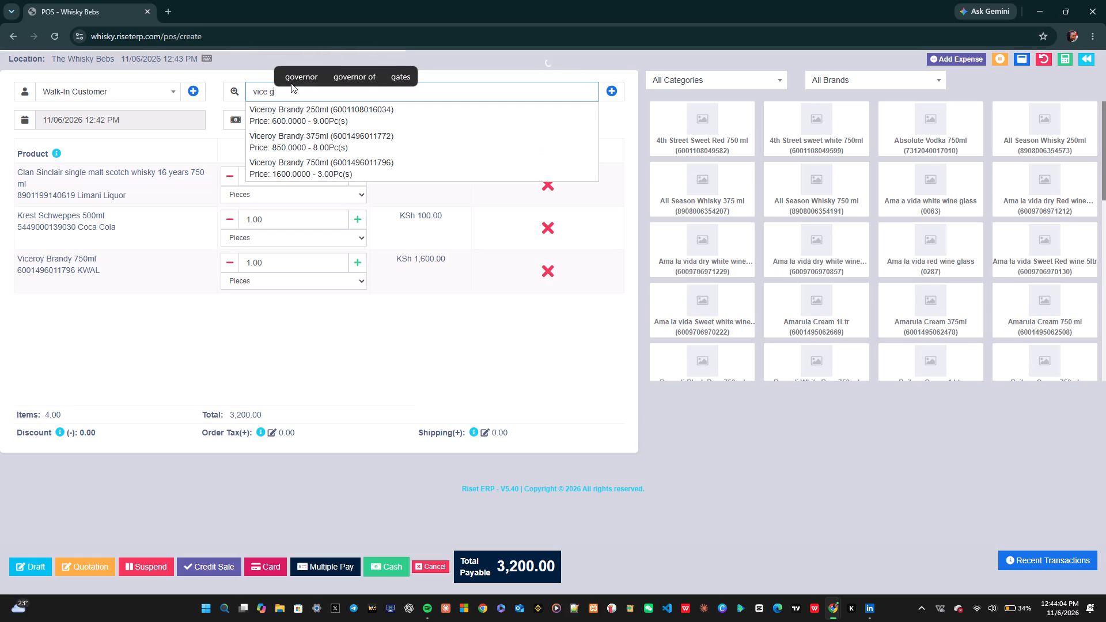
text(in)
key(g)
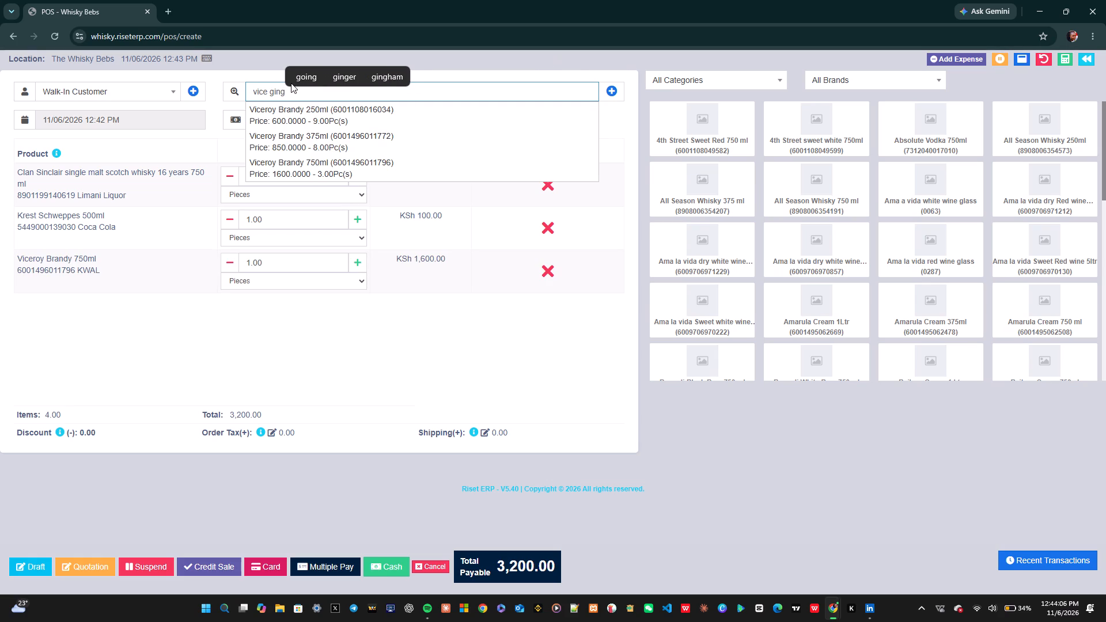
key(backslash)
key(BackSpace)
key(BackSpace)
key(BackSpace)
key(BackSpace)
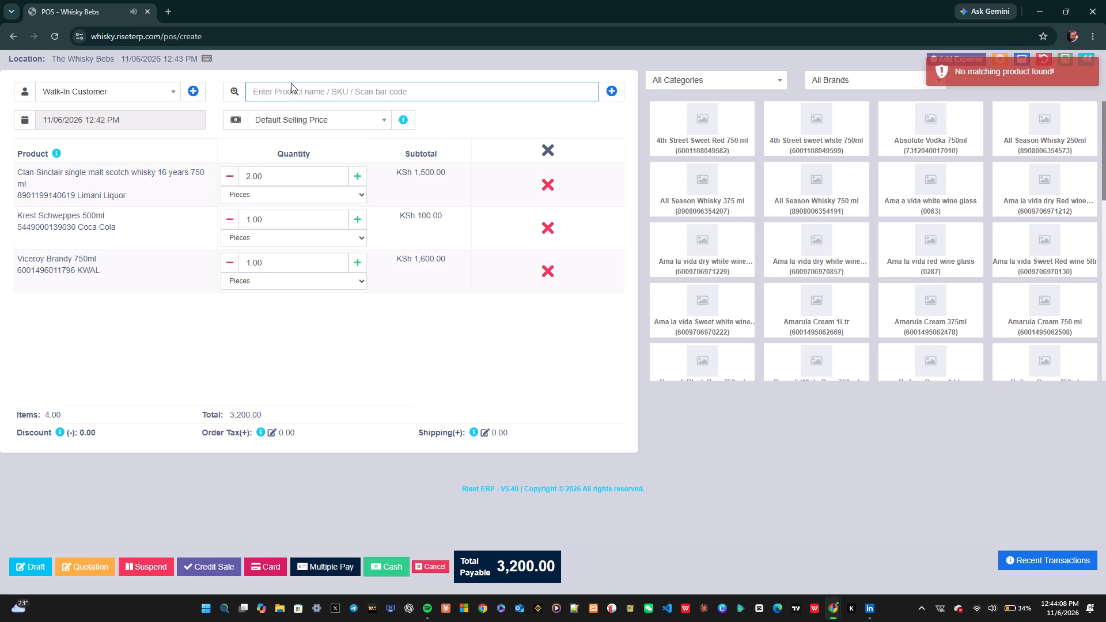
Search for "ginger" and add Kenya Cane lemon ginger 250ml to the order with a quantity of 4 pieces.
text(ginger)
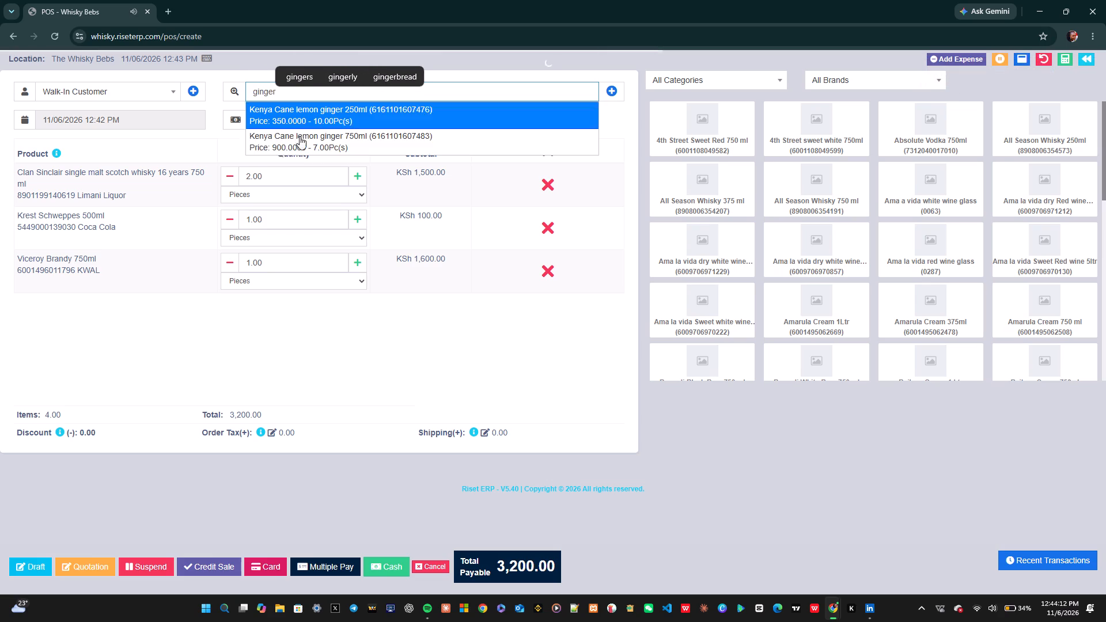
click(346, 122)
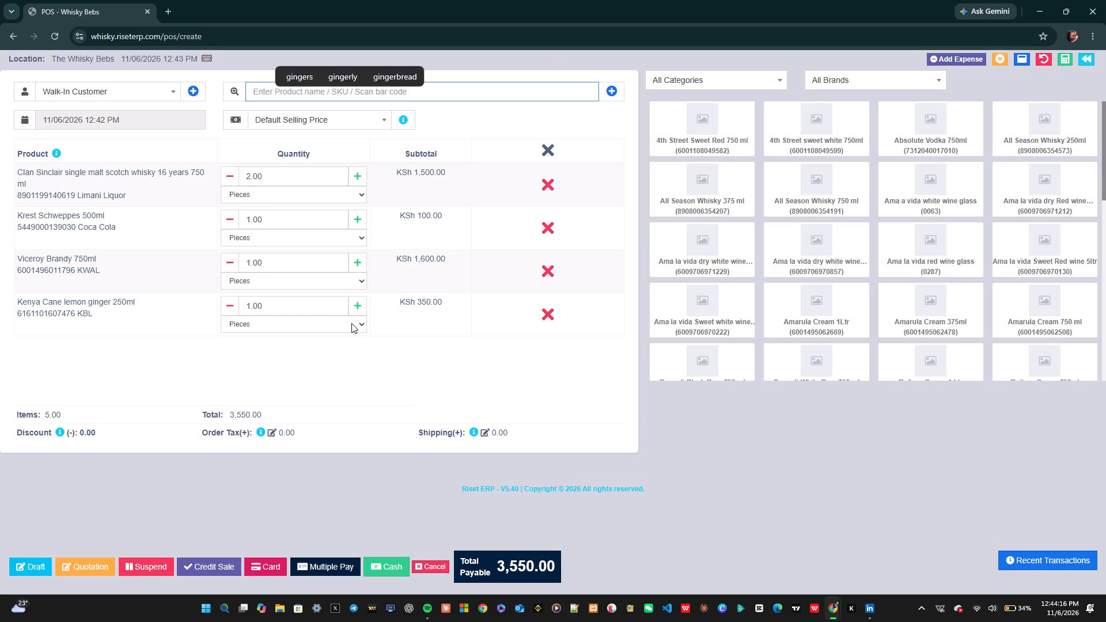
click(359, 312)
click(359, 312)
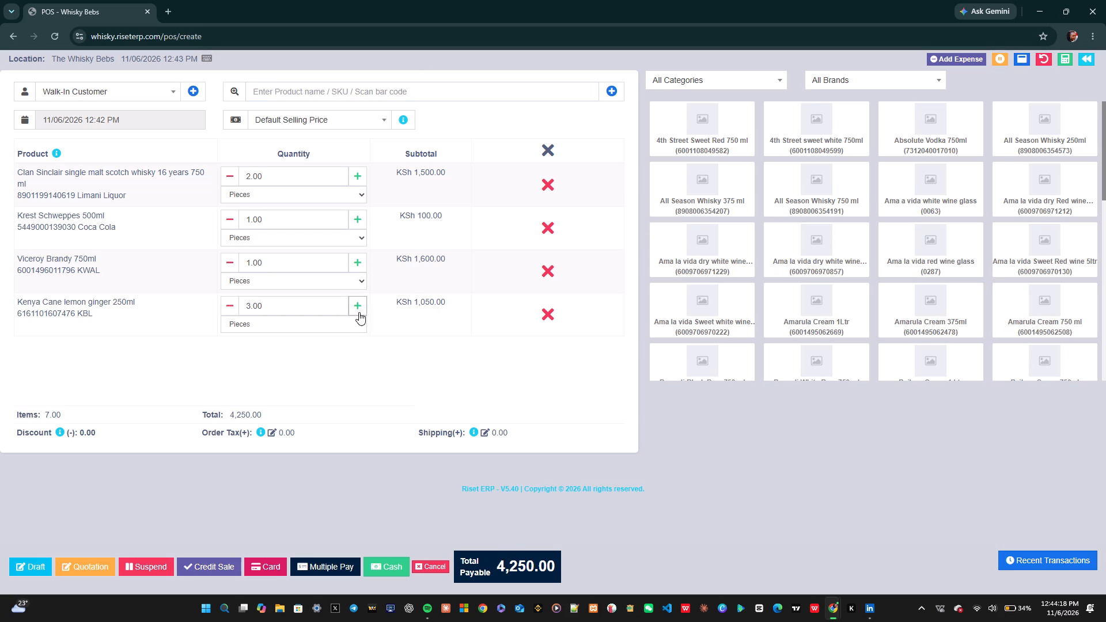
click(359, 312)
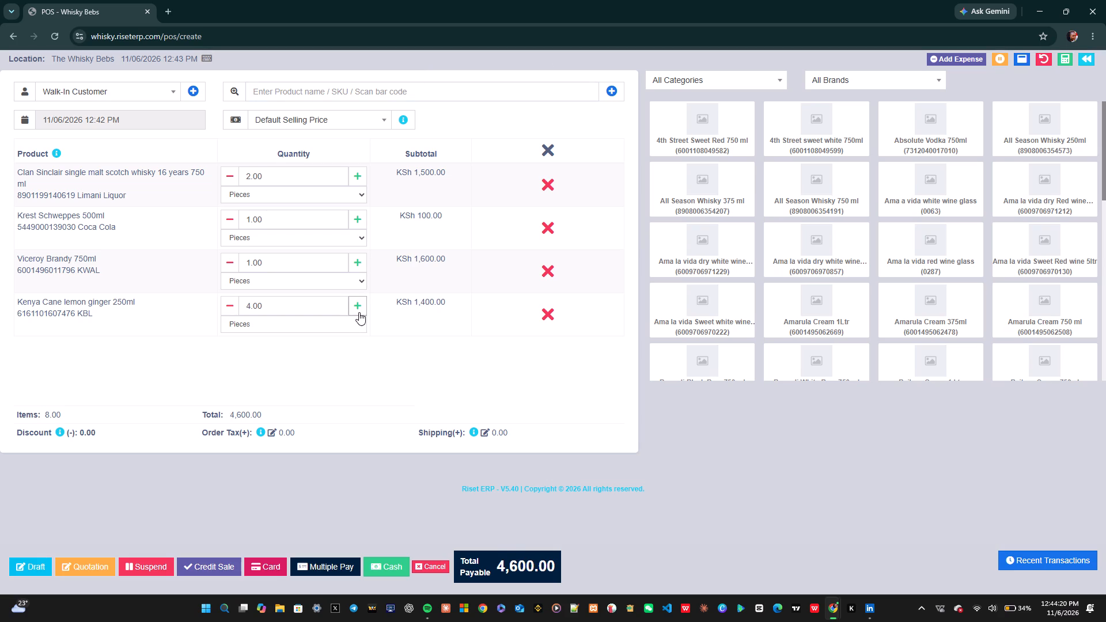
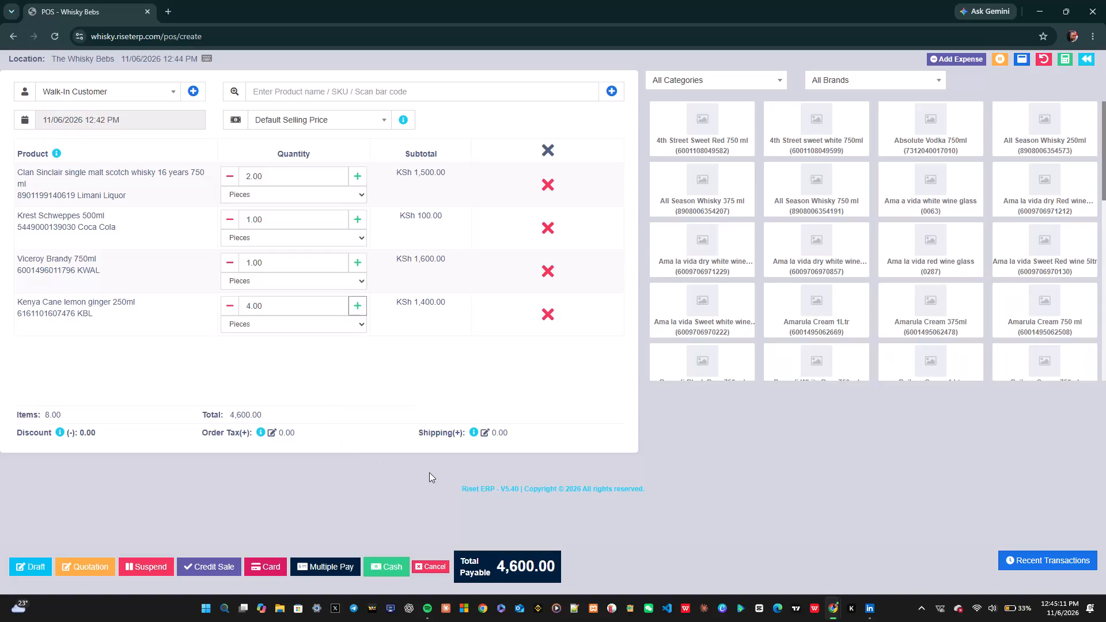
Finalize the order's payment with Till Number as the payment method and dismiss the receipt without printing.
click(323, 564)
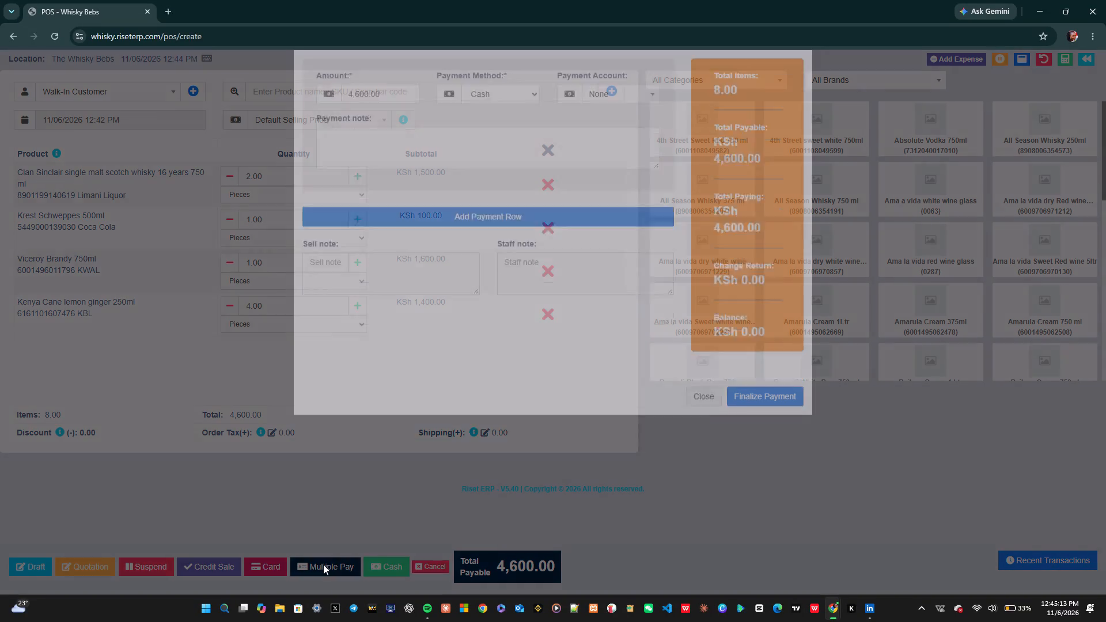
click(535, 164)
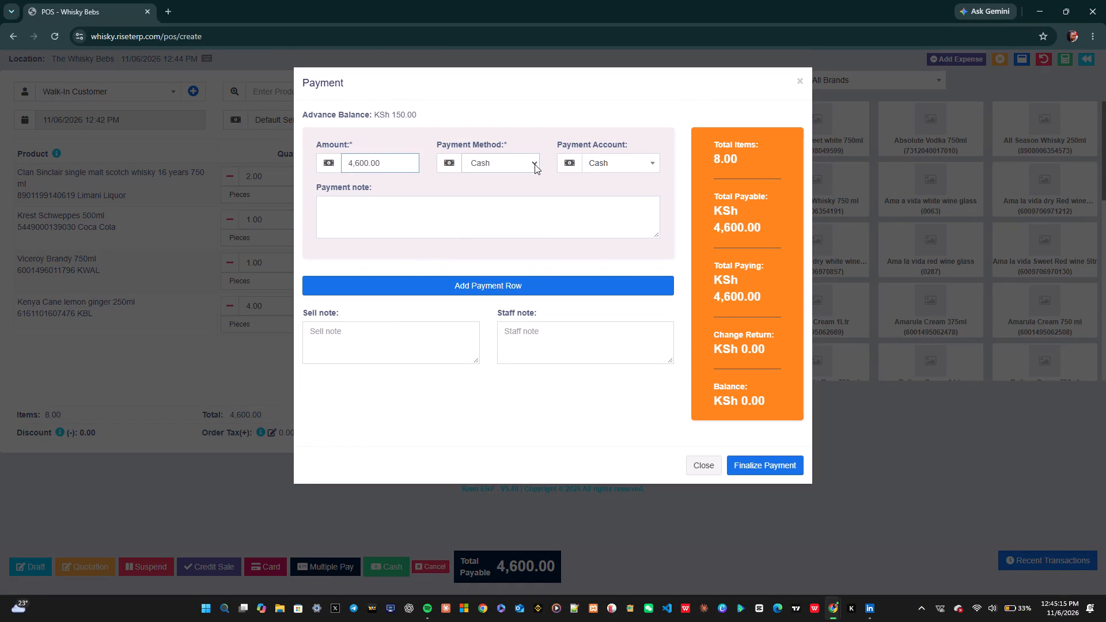
click(499, 273)
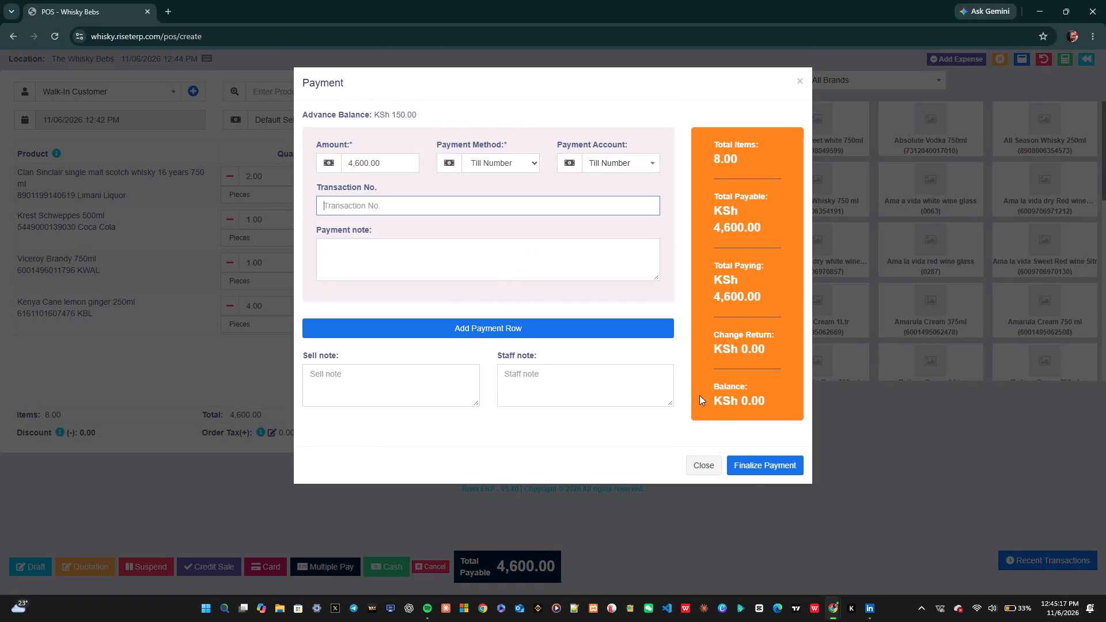
click(751, 470)
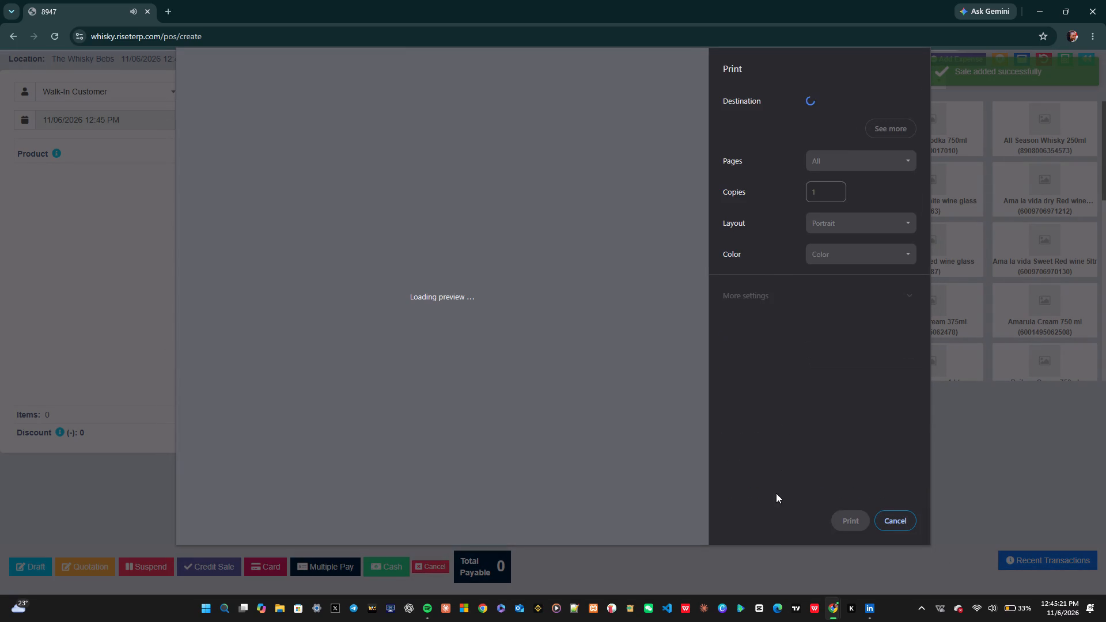
click(888, 522)
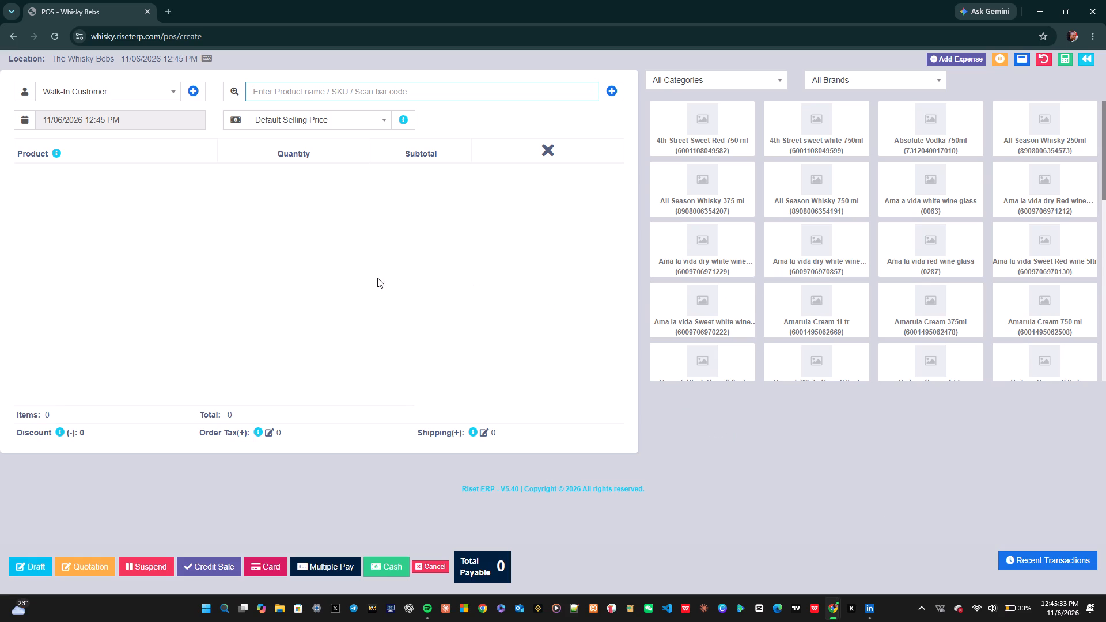
Return to the All sales list and filter its date range to Today to review the recorded sales.
click(15, 35)
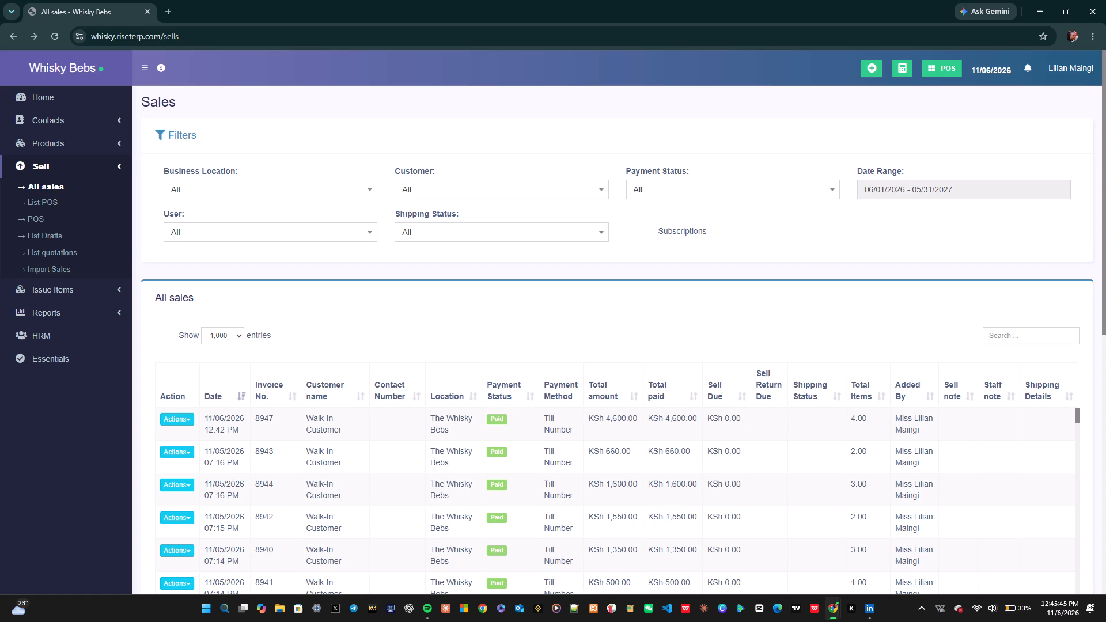
click(895, 190)
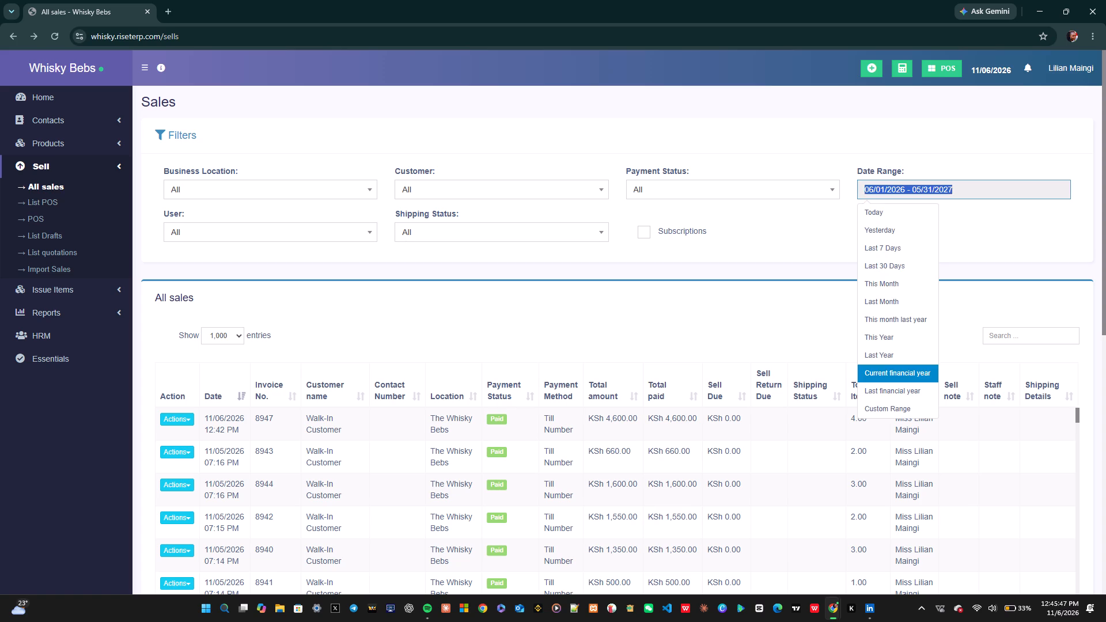
click(886, 212)
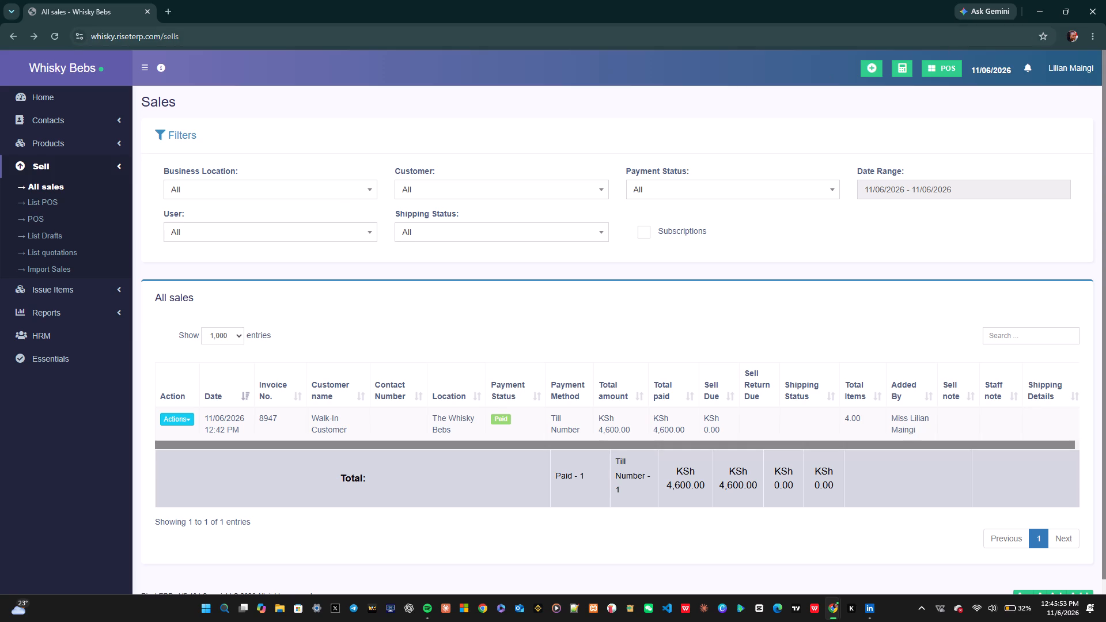
Start a new POS sale dated 11/05/2026, search for "pinea" and add Pineapple Punch Can 330ml with a quantity of 2.
click(948, 63)
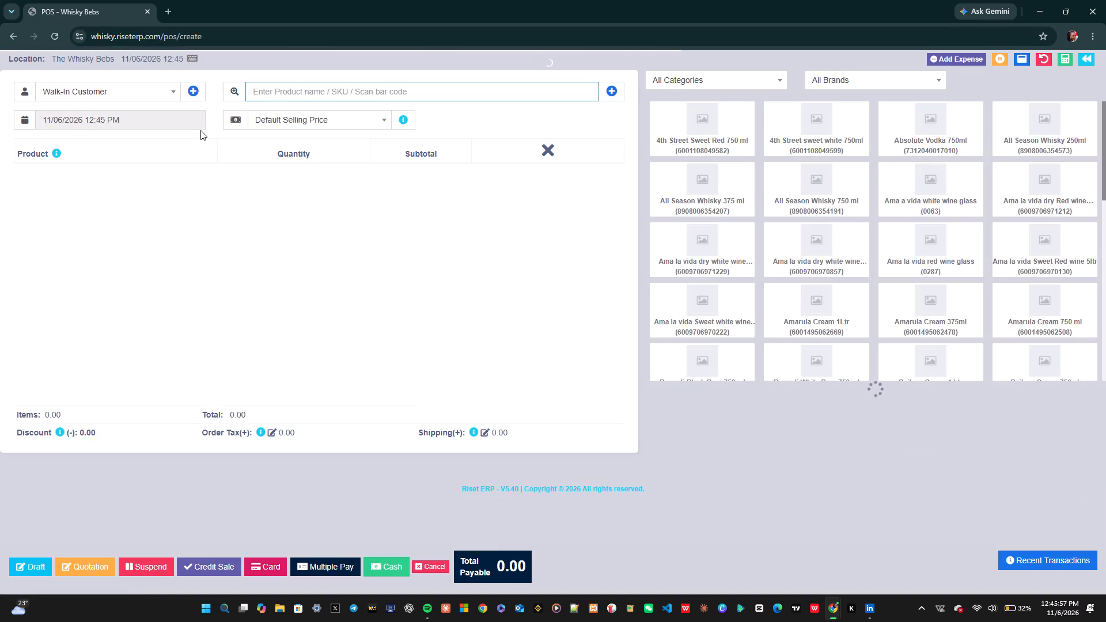
click(141, 115)
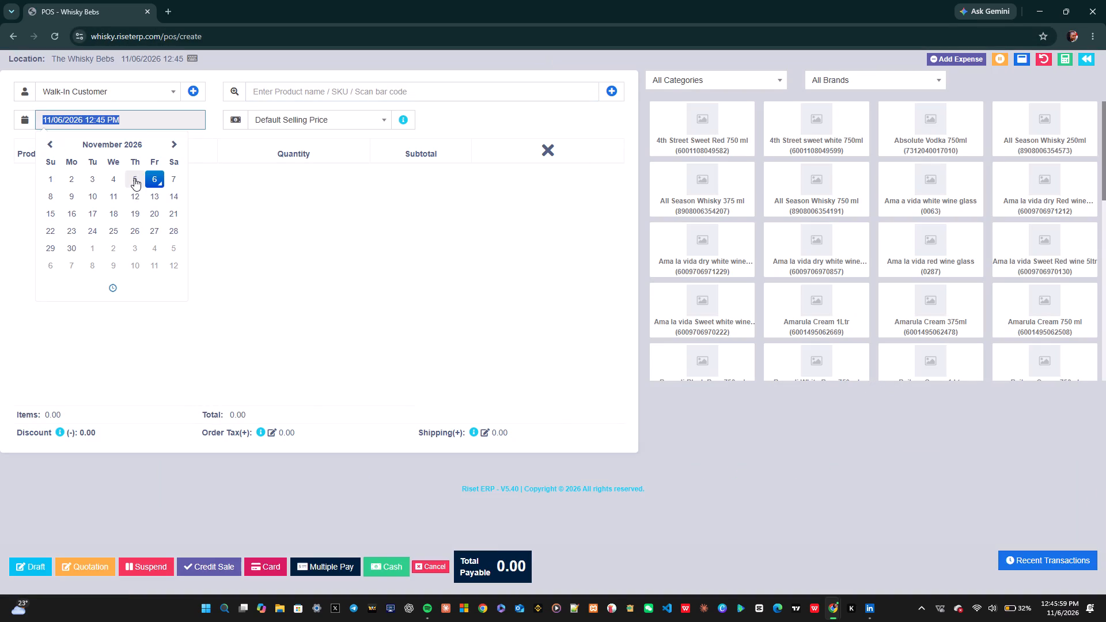
click(134, 178)
click(254, 94)
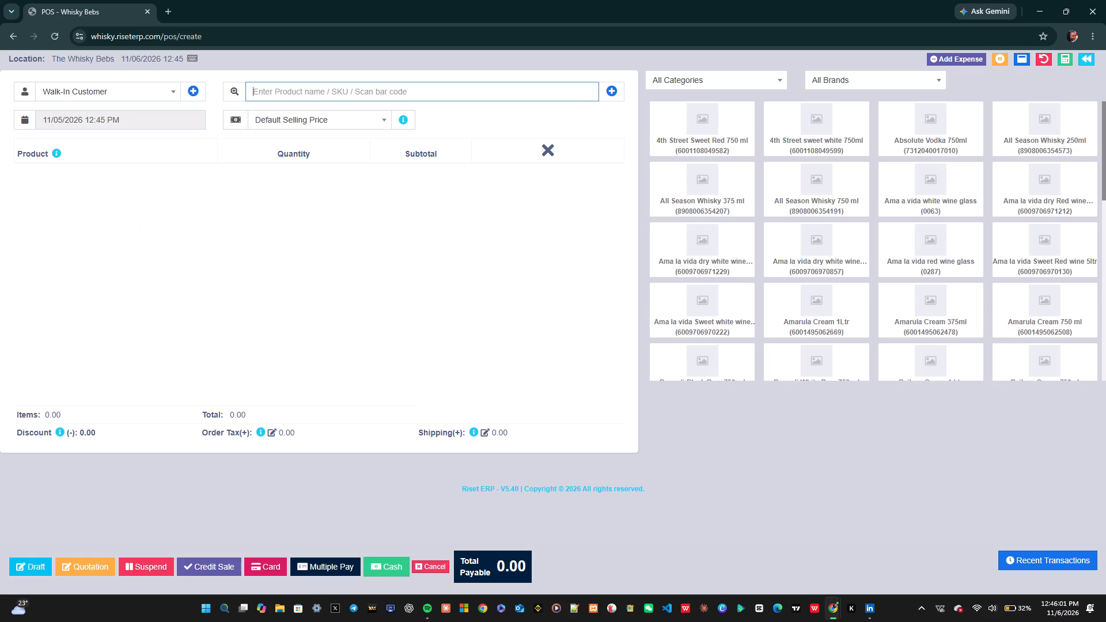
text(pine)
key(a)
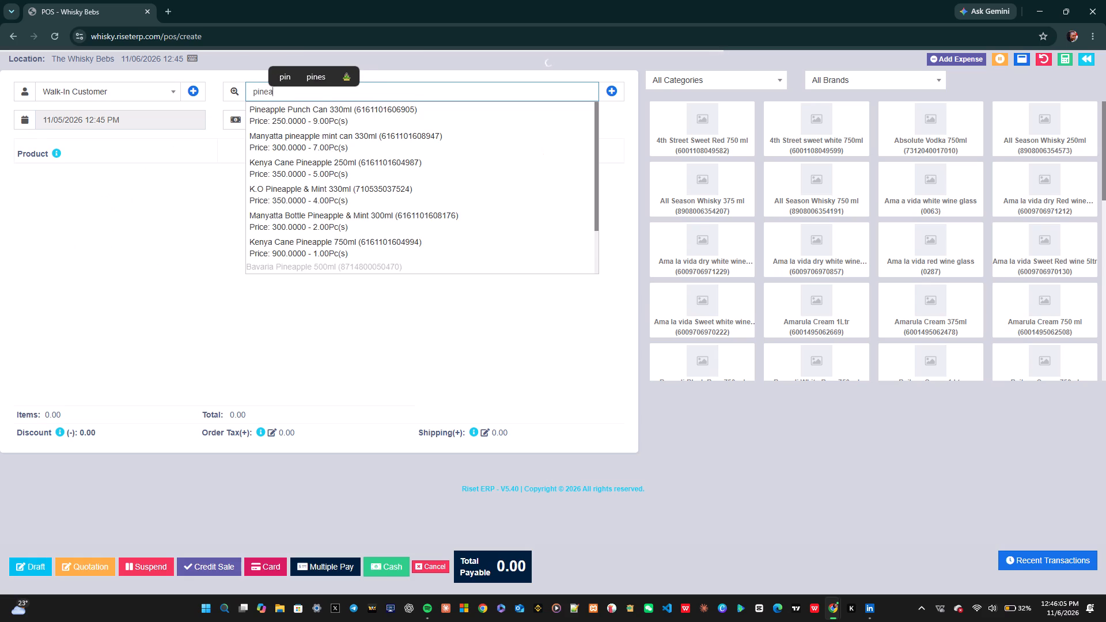
click(336, 123)
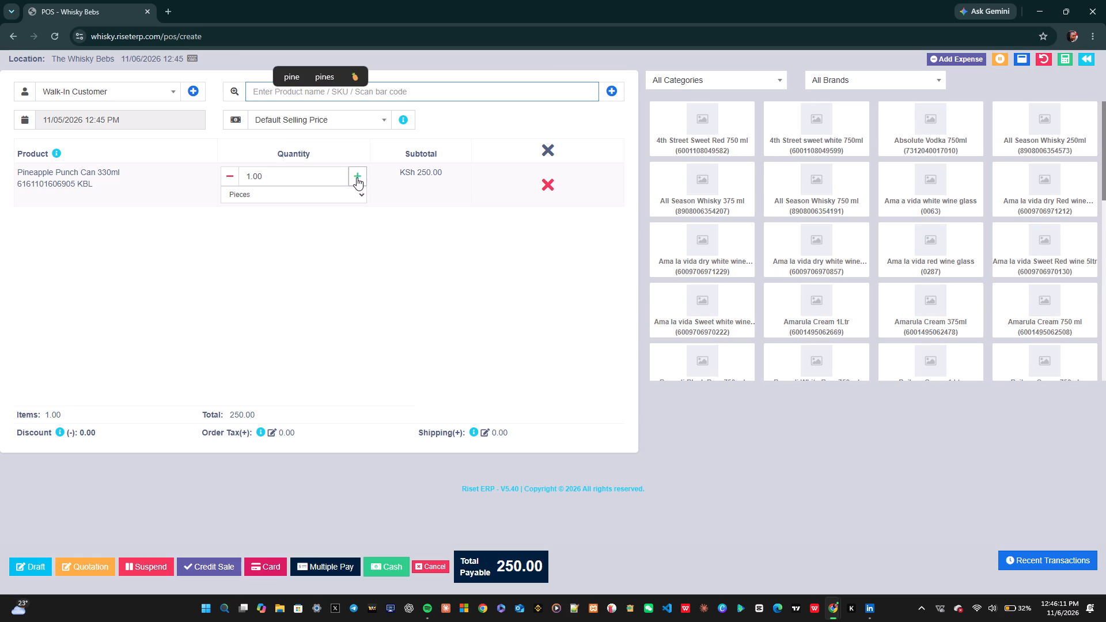
click(357, 177)
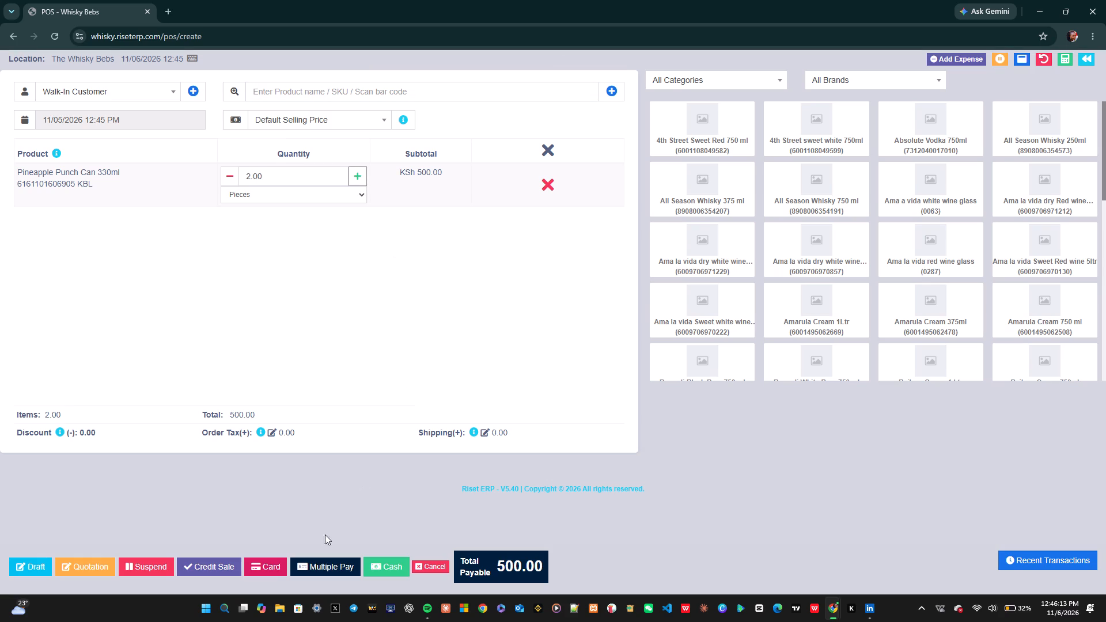
Finalize the Pineapple Punch sale with Till Number as the payment method and dismiss the receipt without printing.
click(328, 564)
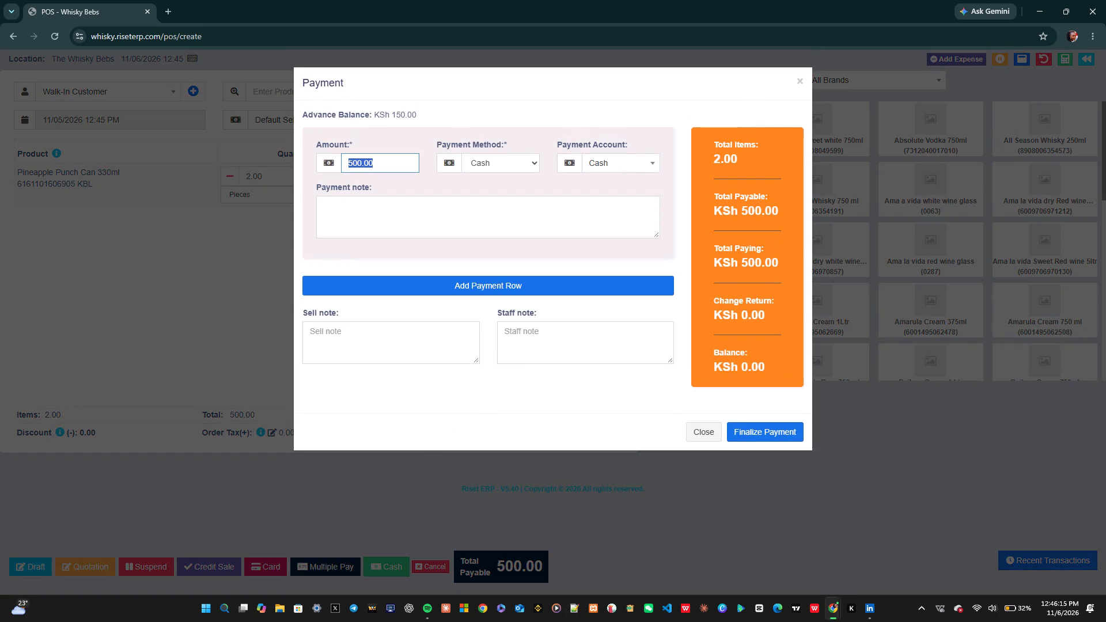
click(535, 162)
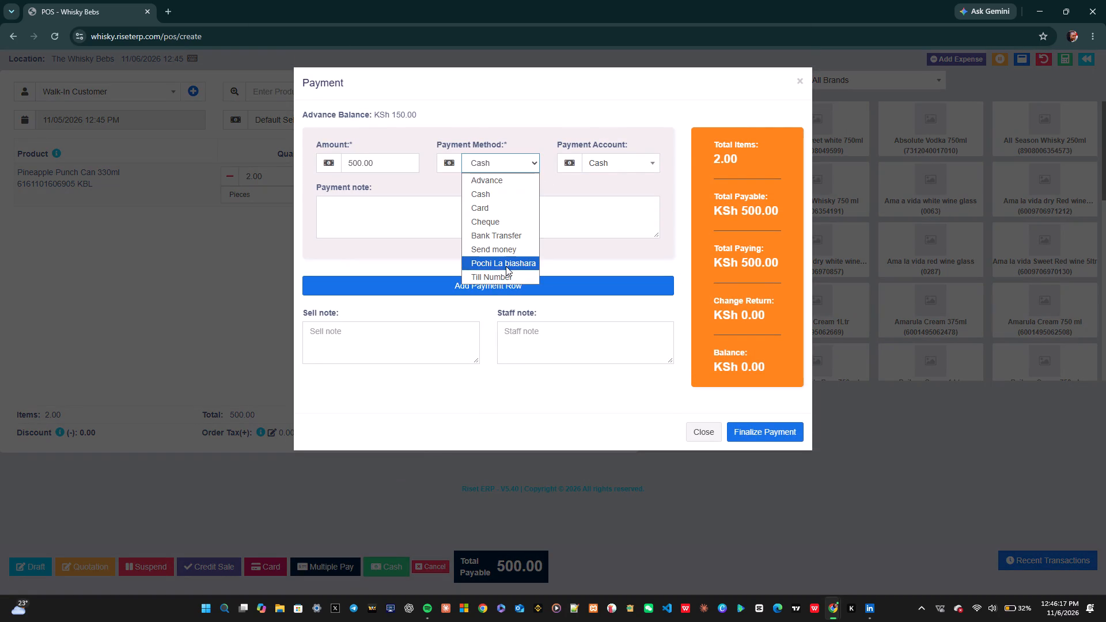
click(505, 273)
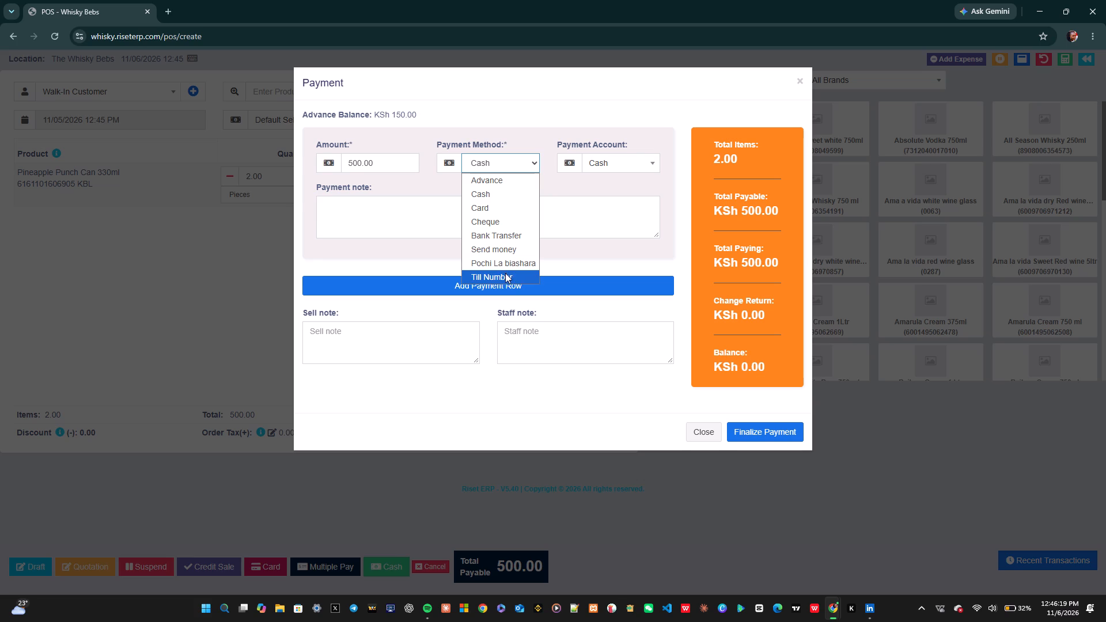
click(762, 449)
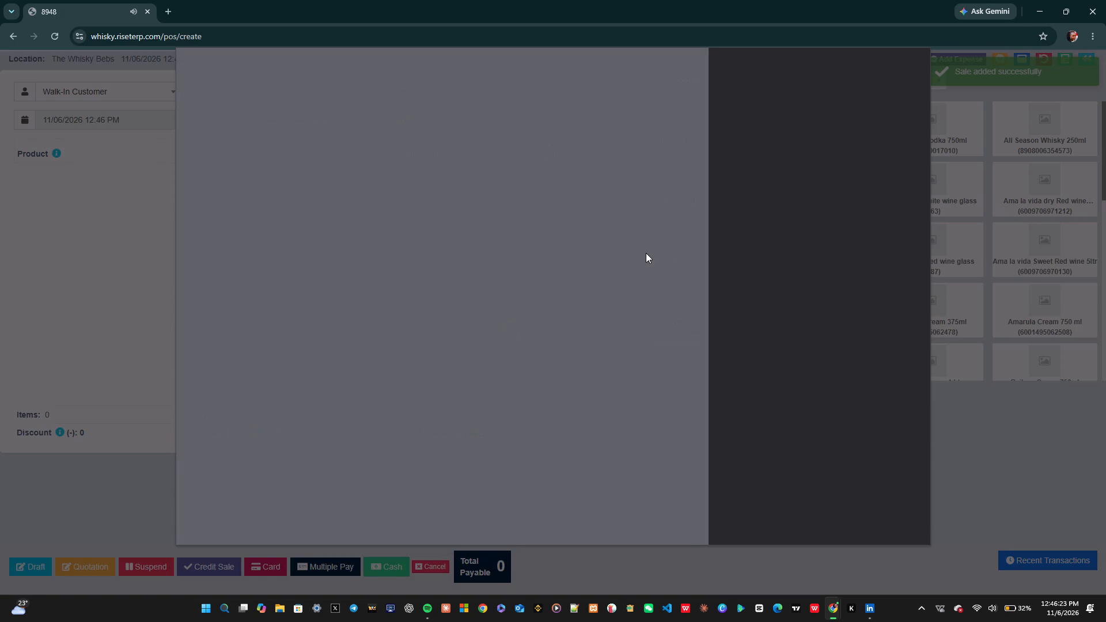
click(911, 517)
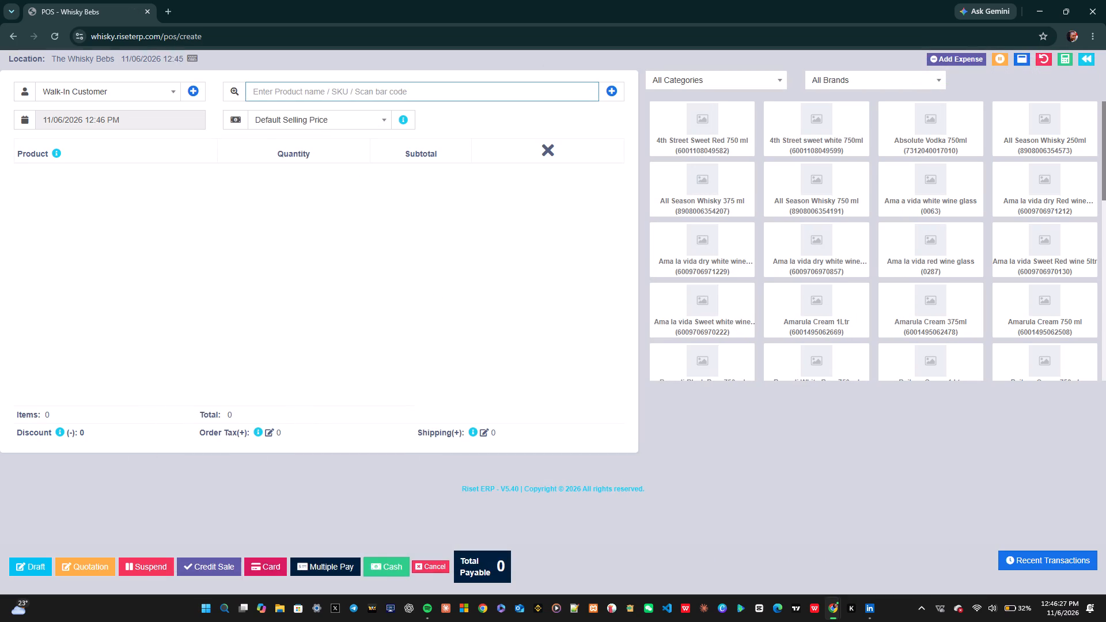
Date the new sale 11/05/2026, search for "pine" and add one Kenya Cane Pineapple 250ml.
click(192, 122)
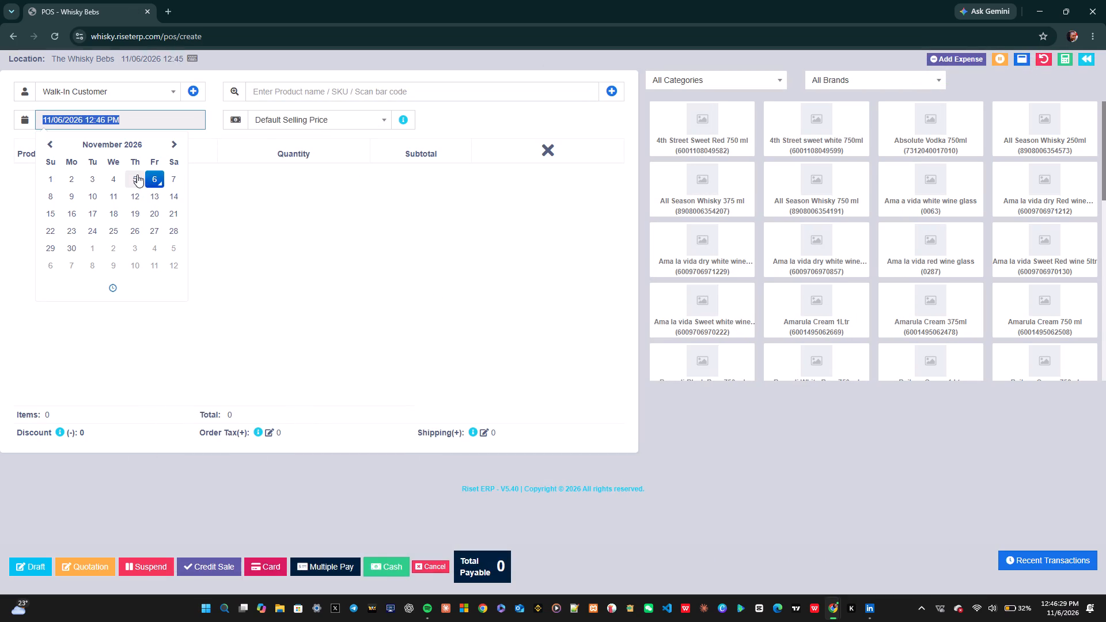
click(137, 175)
click(263, 90)
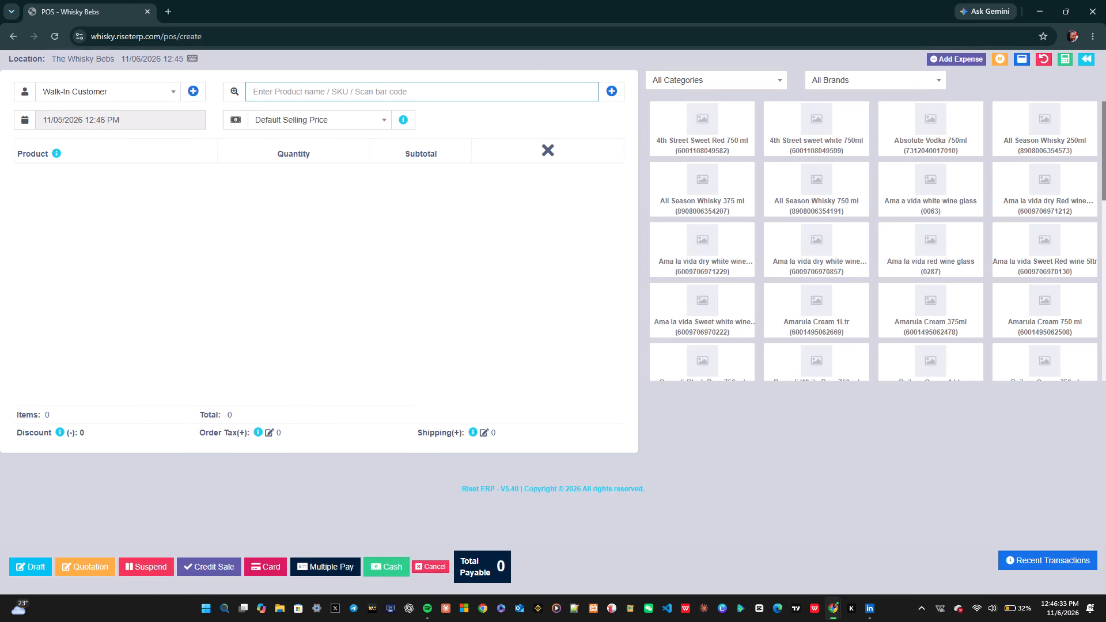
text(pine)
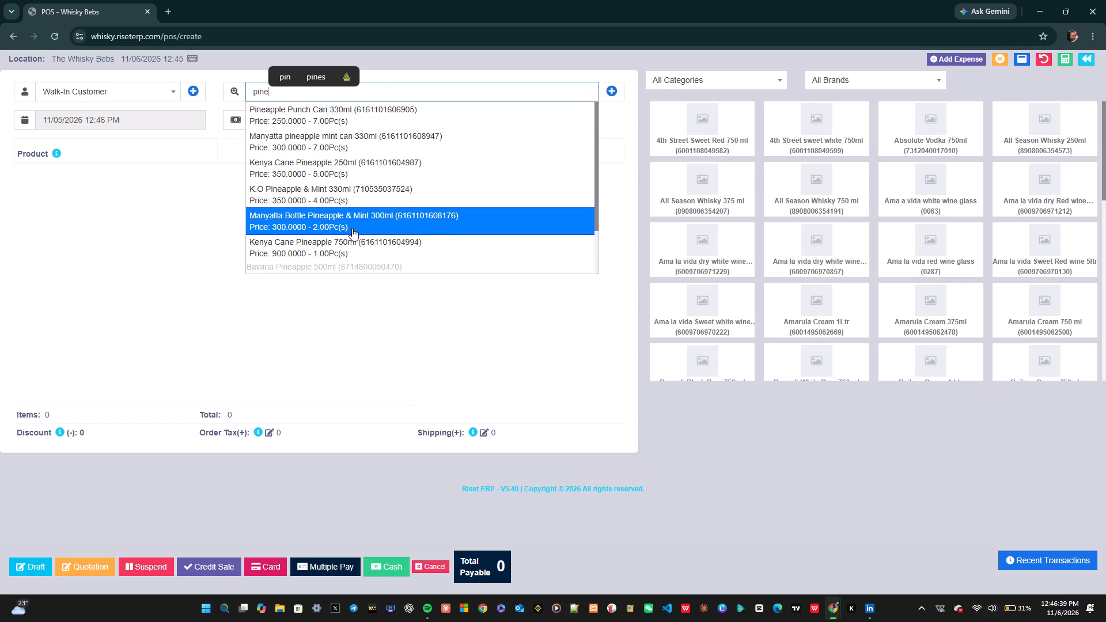
click(358, 173)
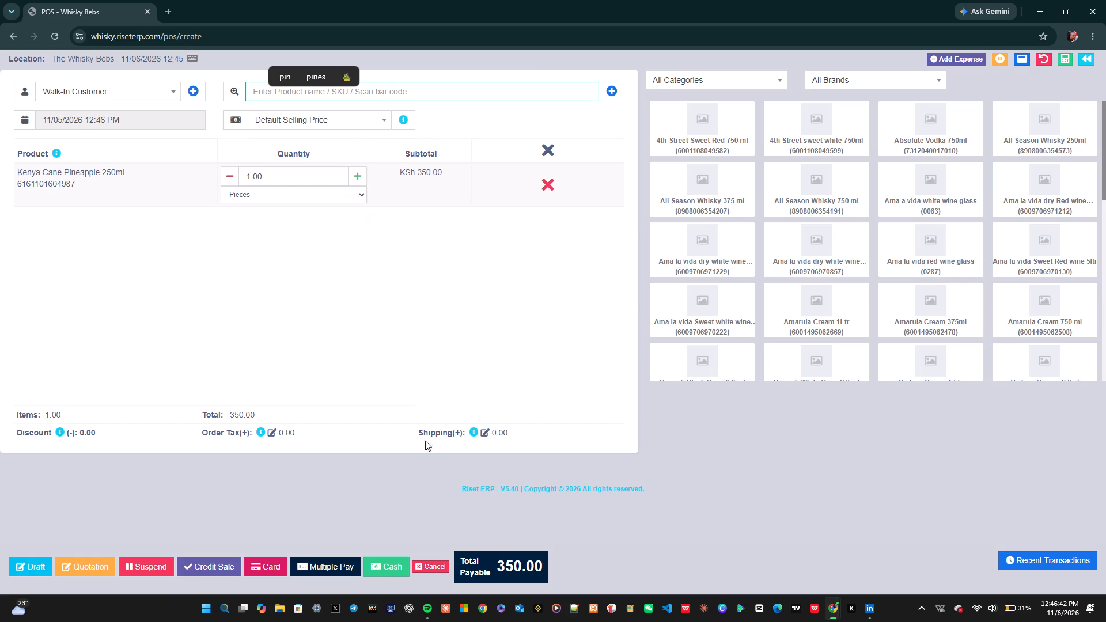
Finalize the Kenya Cane Pineapple sale with Till Number as the payment method and dismiss the receipt without printing.
click(303, 572)
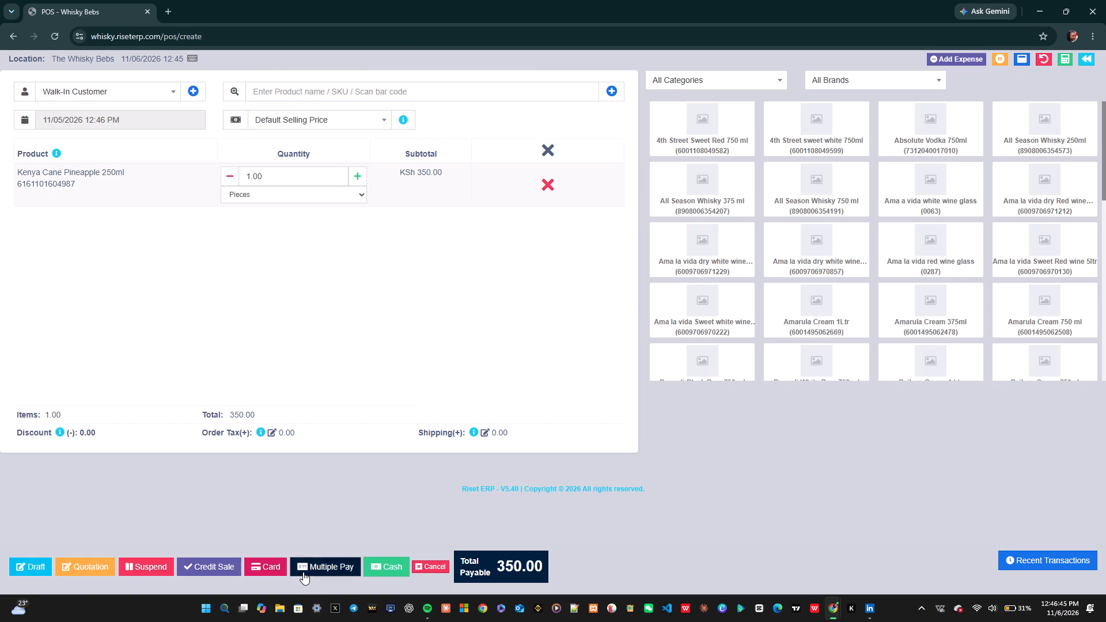
drag(508, 166, 508, 168)
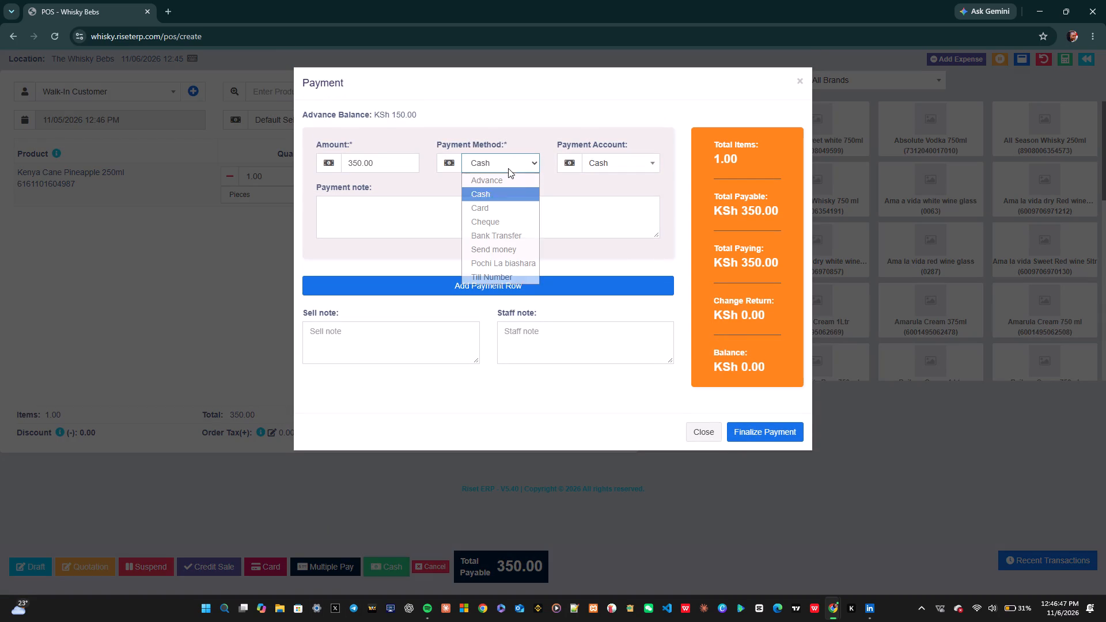
drag(508, 168, 507, 271)
click(507, 271)
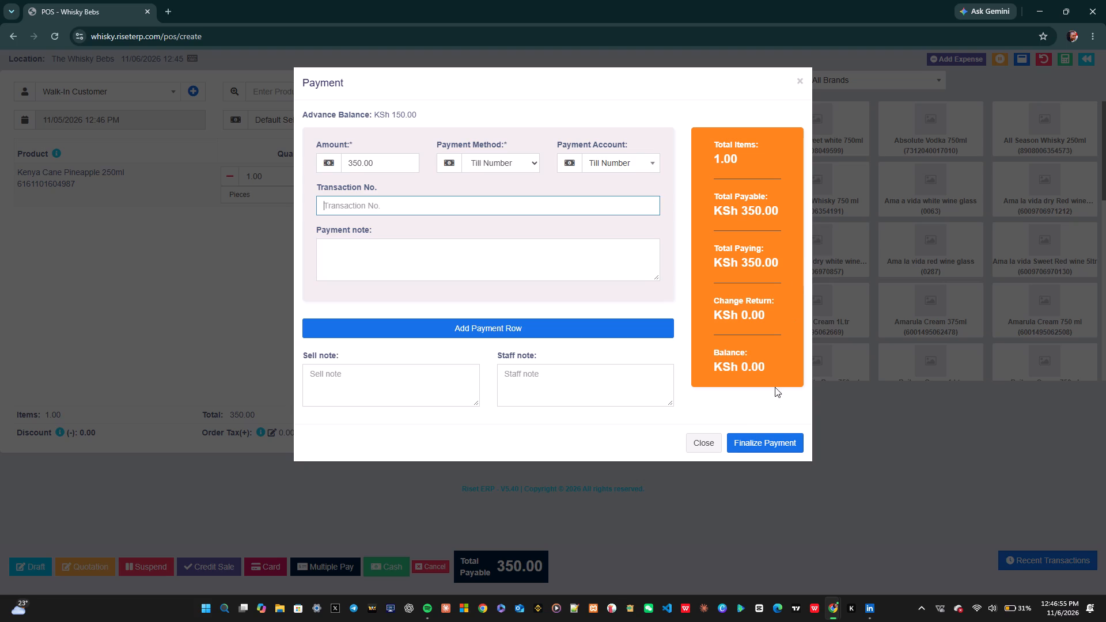
click(756, 447)
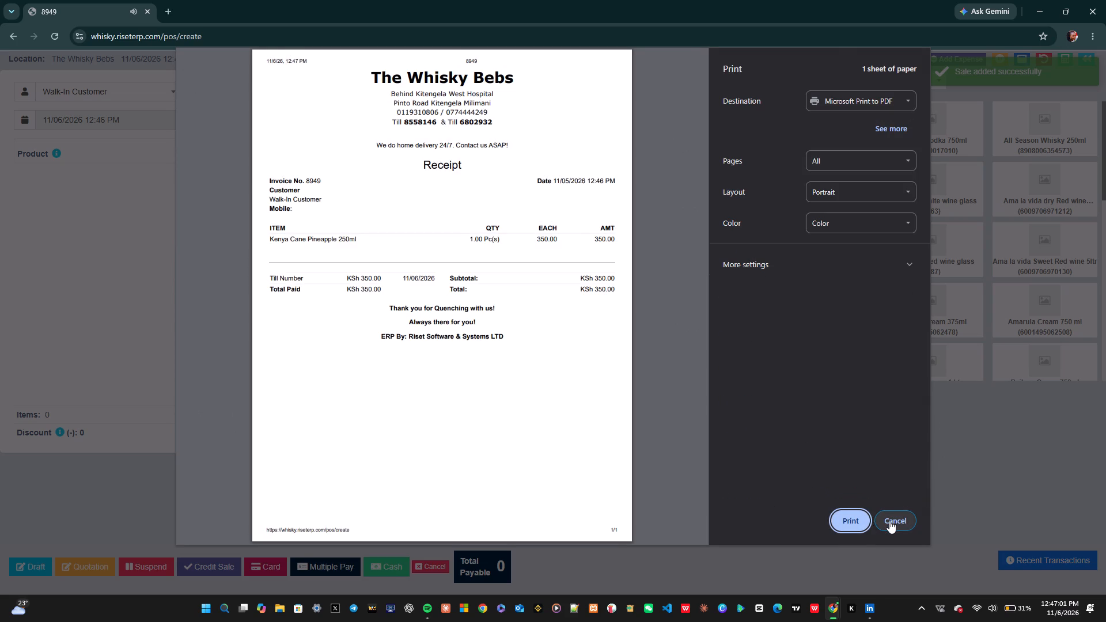
click(889, 521)
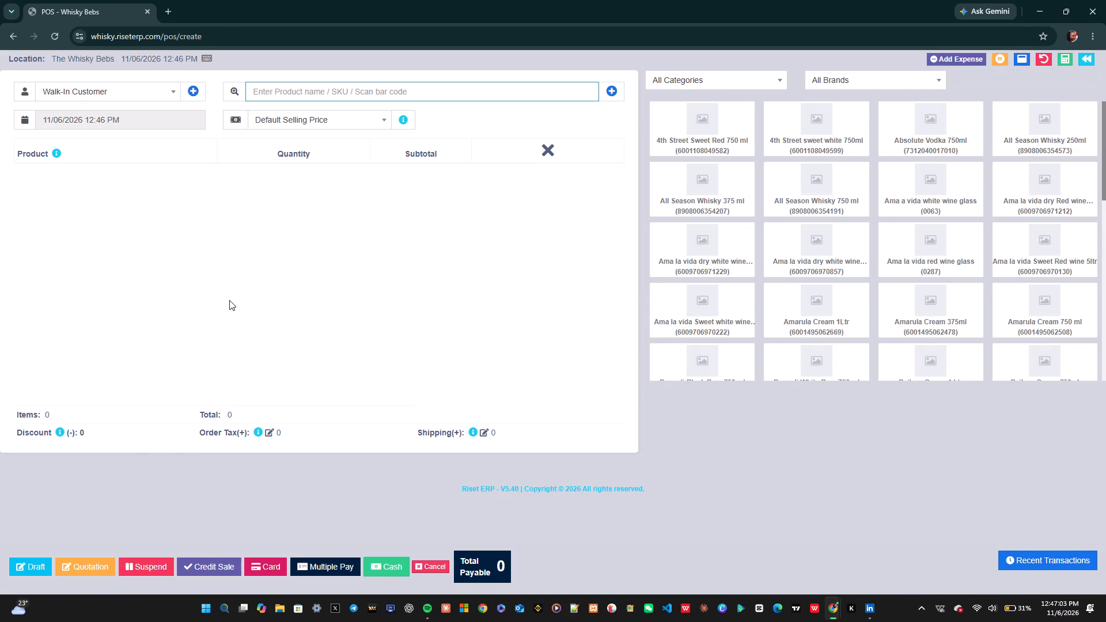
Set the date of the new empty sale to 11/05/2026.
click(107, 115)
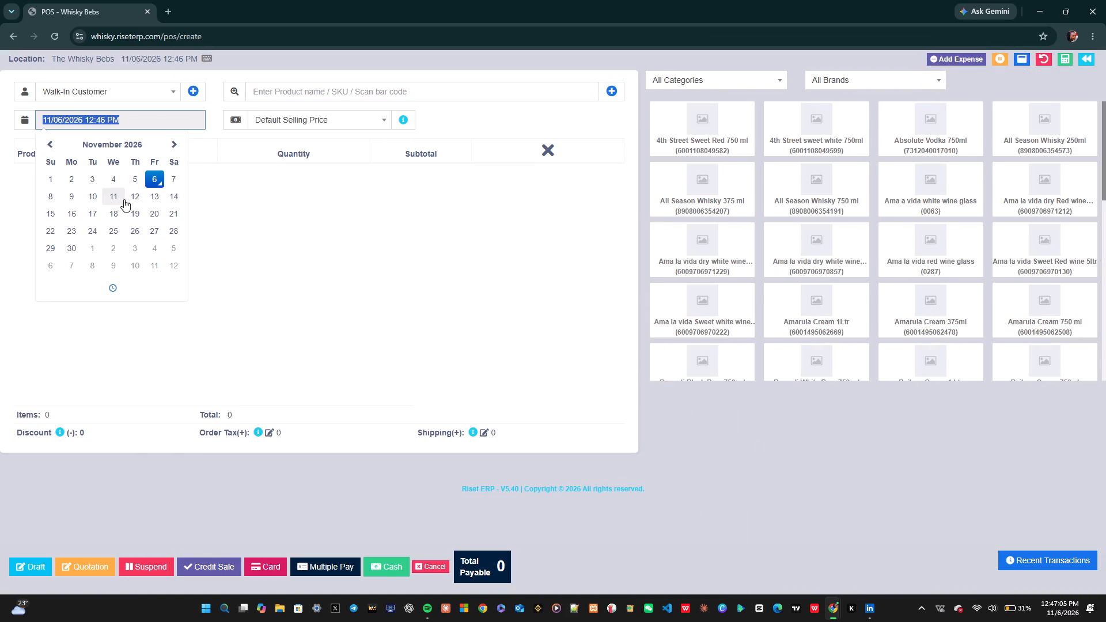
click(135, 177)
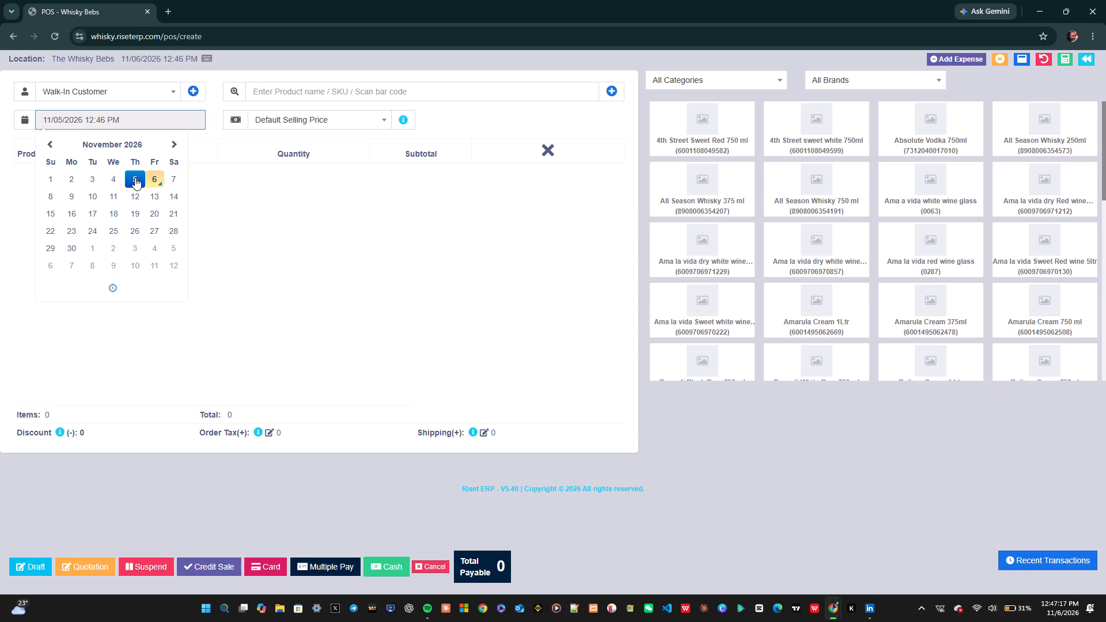
Go back to the All sales list for Today, examine the sell details of invoice 8947, and close them.
click(5, 40)
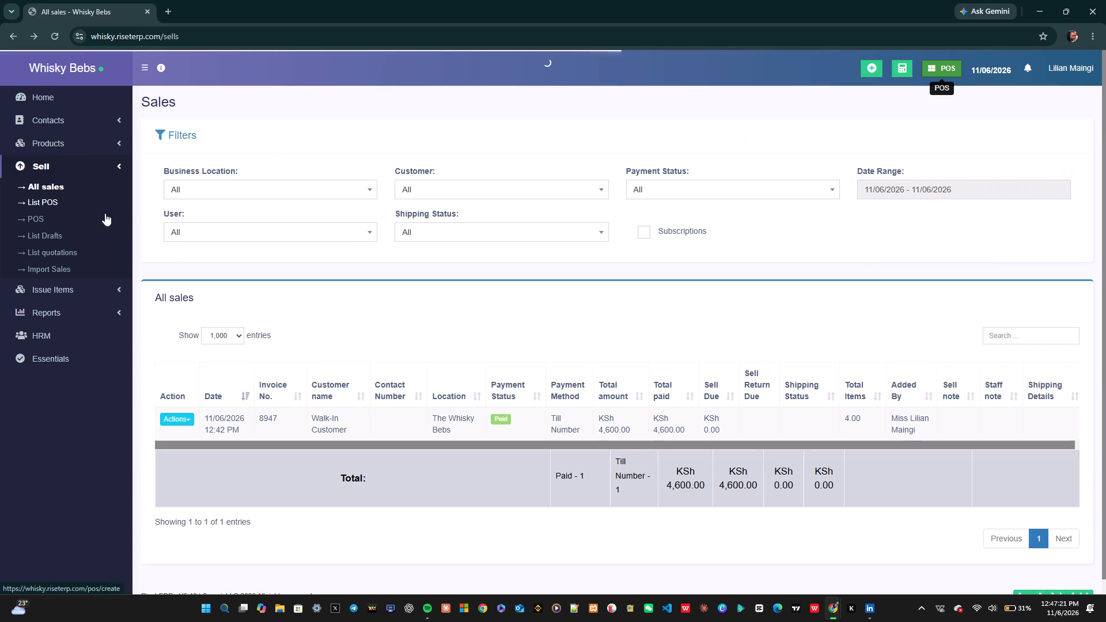
click(1003, 193)
click(924, 216)
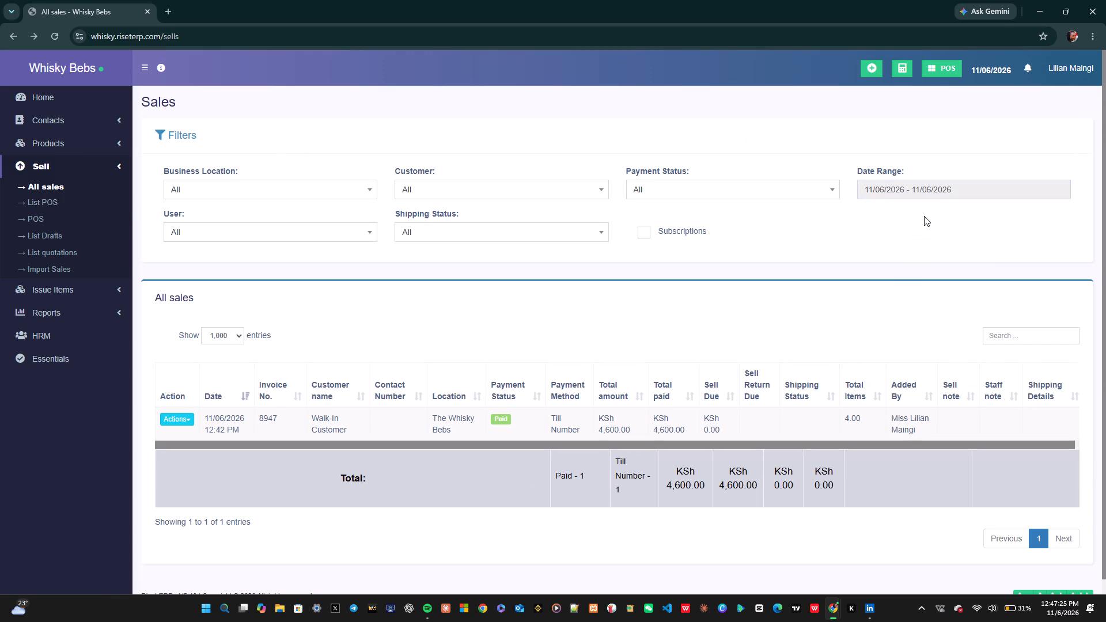
drag(924, 216, 885, 294)
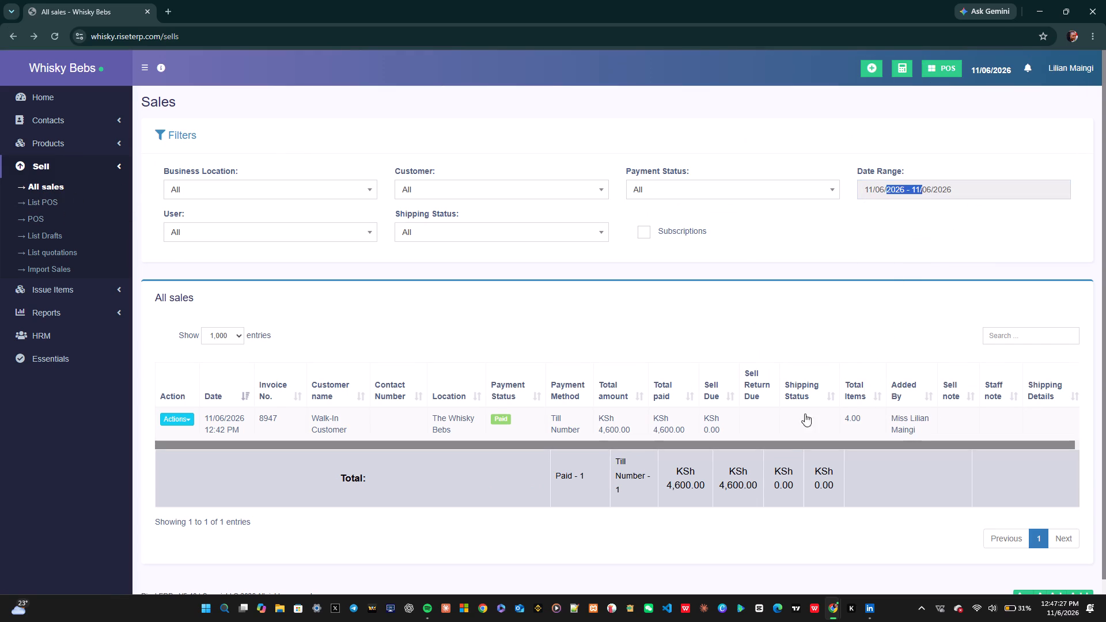
double_click(737, 431)
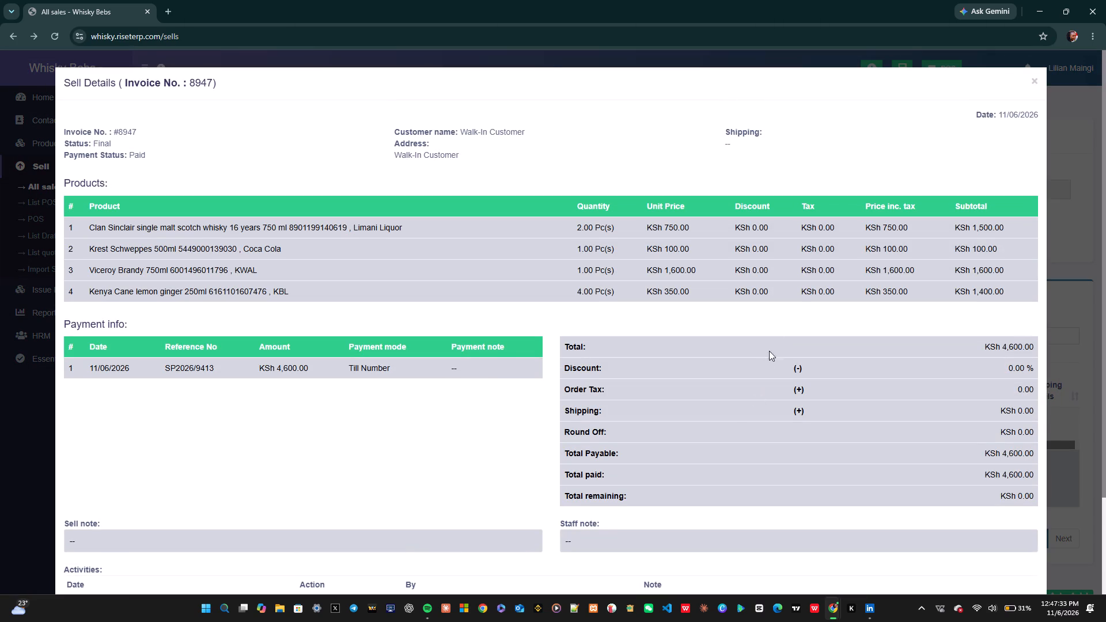
click(1033, 81)
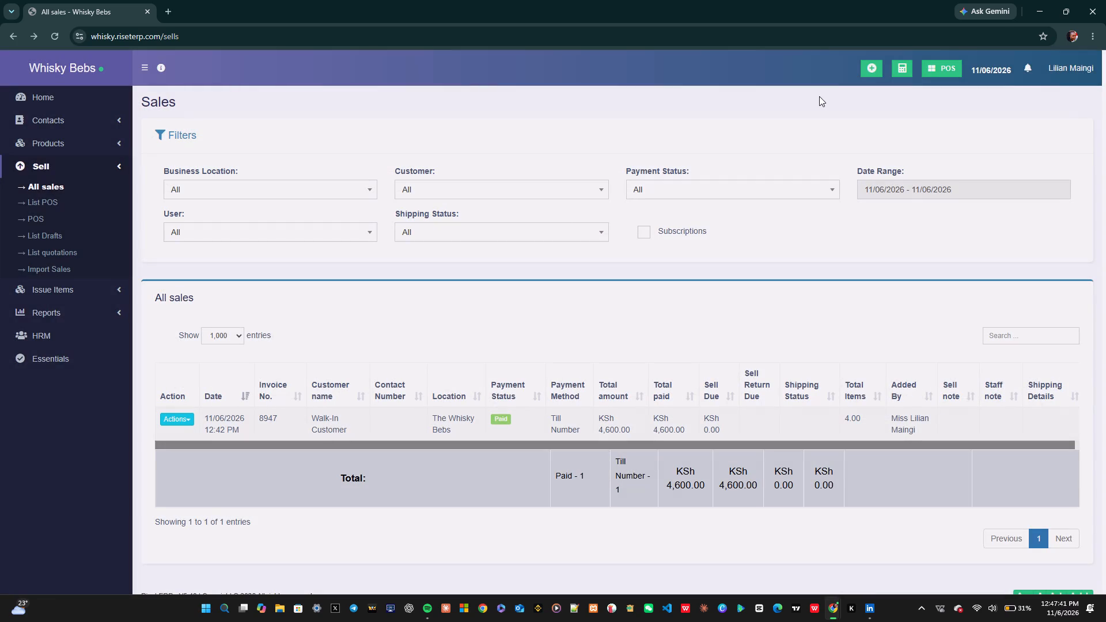
Open a new POS sale, date it 11/05/2026 and set its price group to W/S.
click(955, 57)
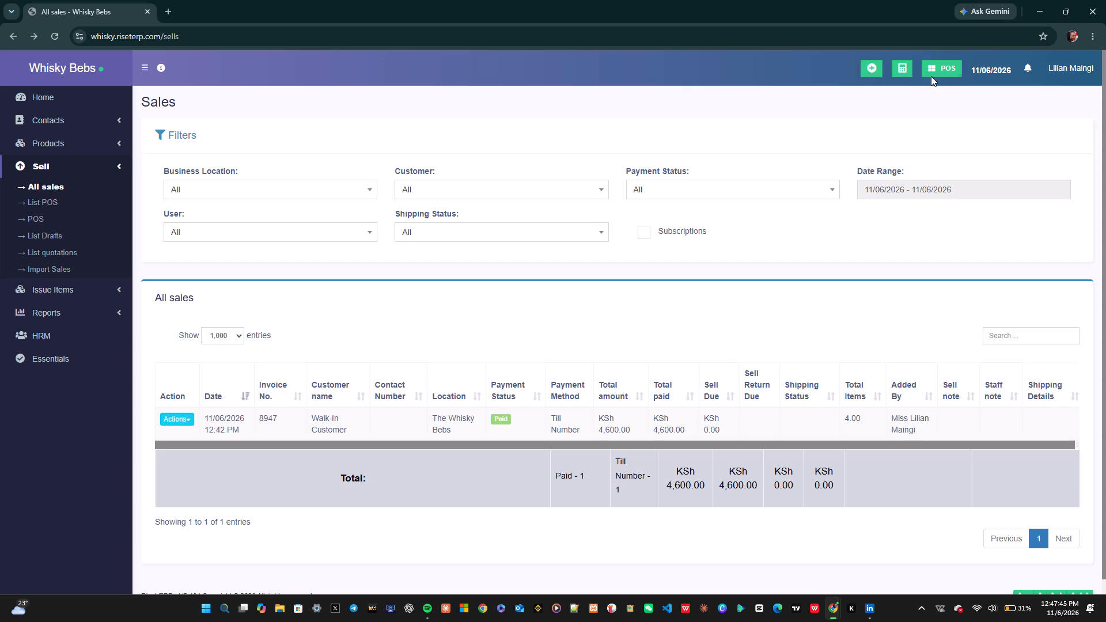
click(929, 73)
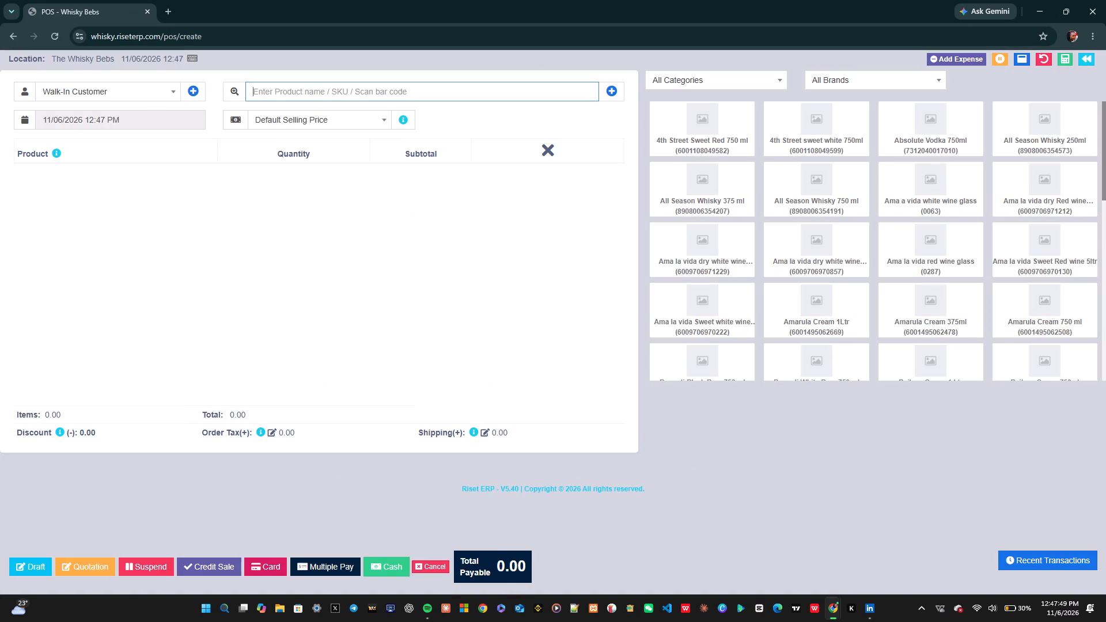
click(134, 126)
click(134, 178)
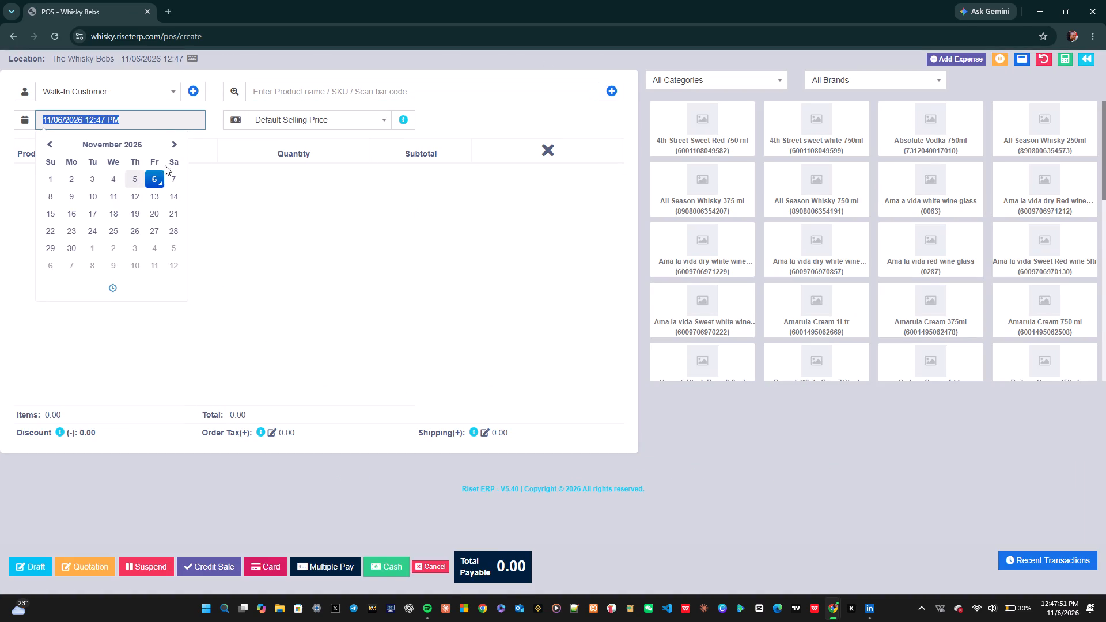
click(290, 89)
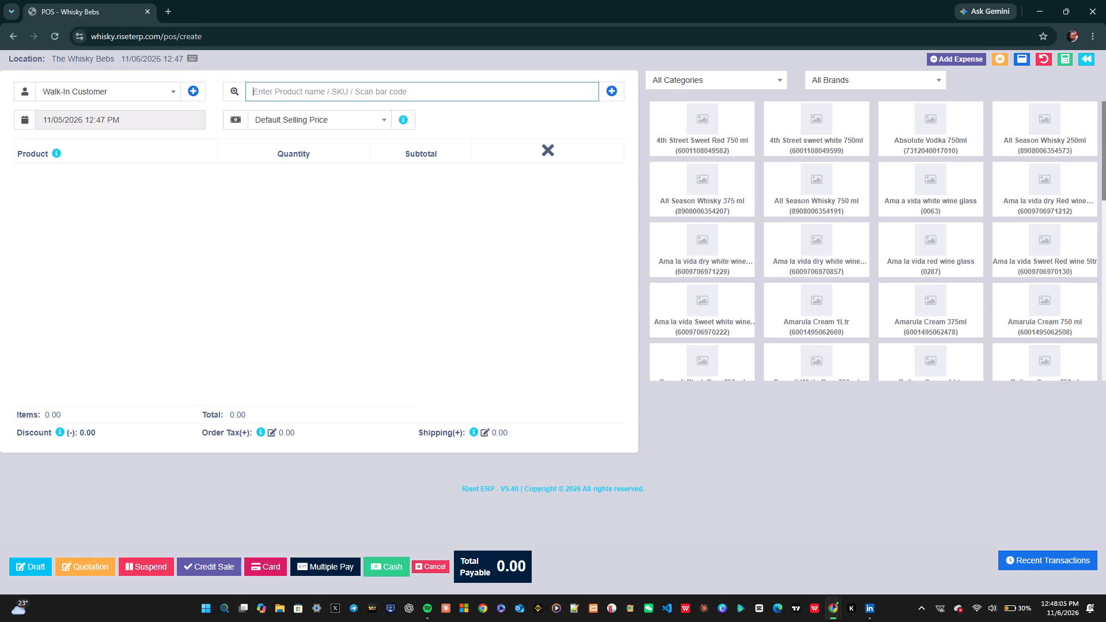
click(359, 121)
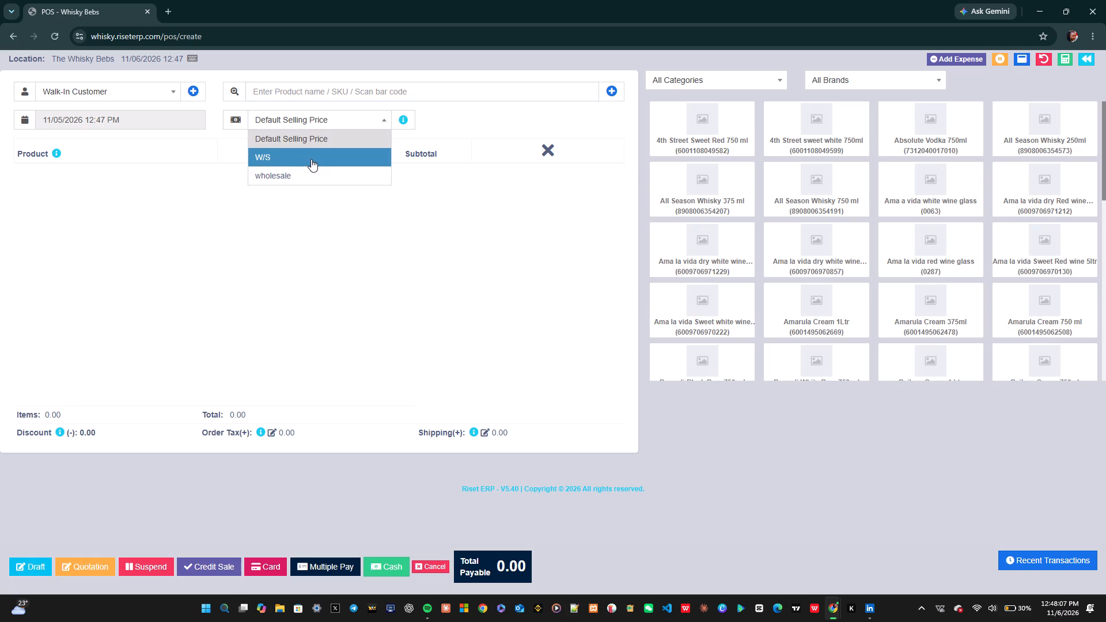
click(311, 158)
Search the products for "ama la" and add Ama la vida dry white wine 750ml with a quantity of 2.
click(292, 90)
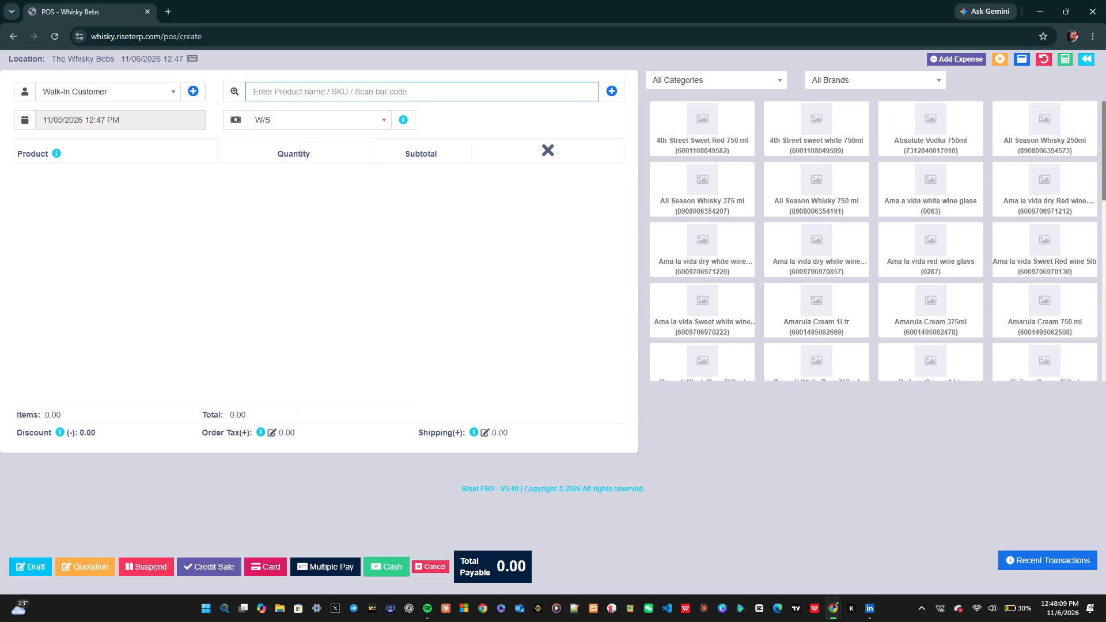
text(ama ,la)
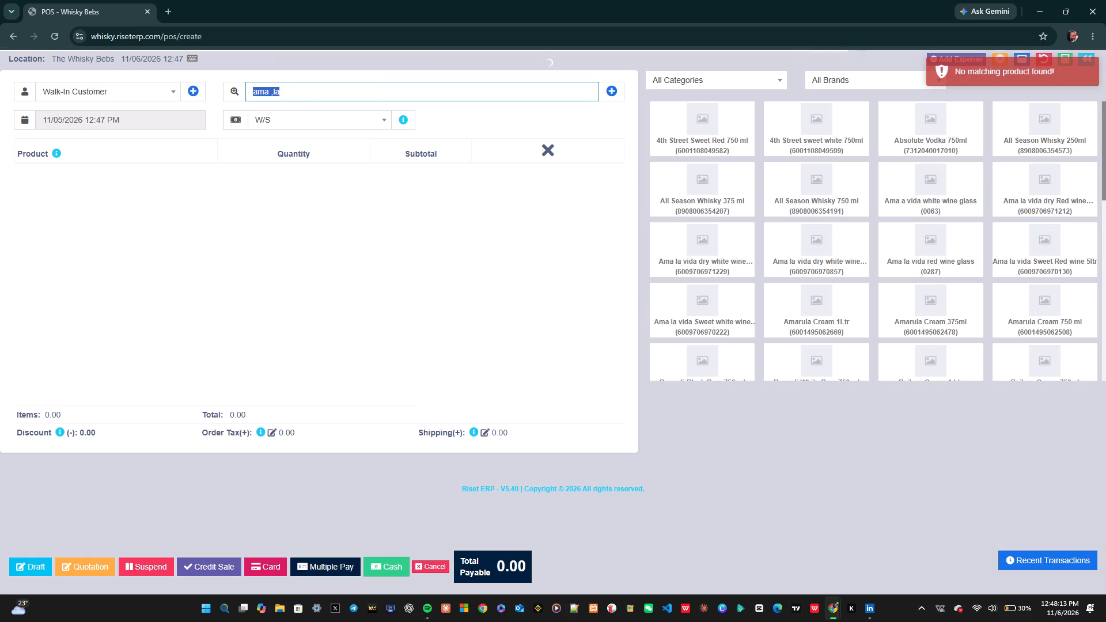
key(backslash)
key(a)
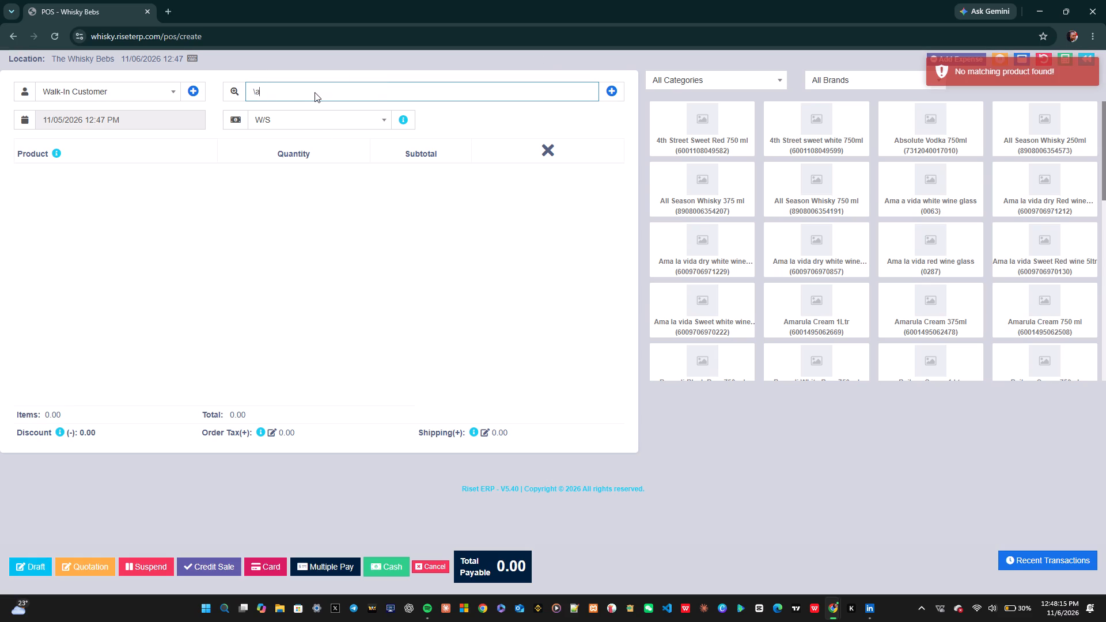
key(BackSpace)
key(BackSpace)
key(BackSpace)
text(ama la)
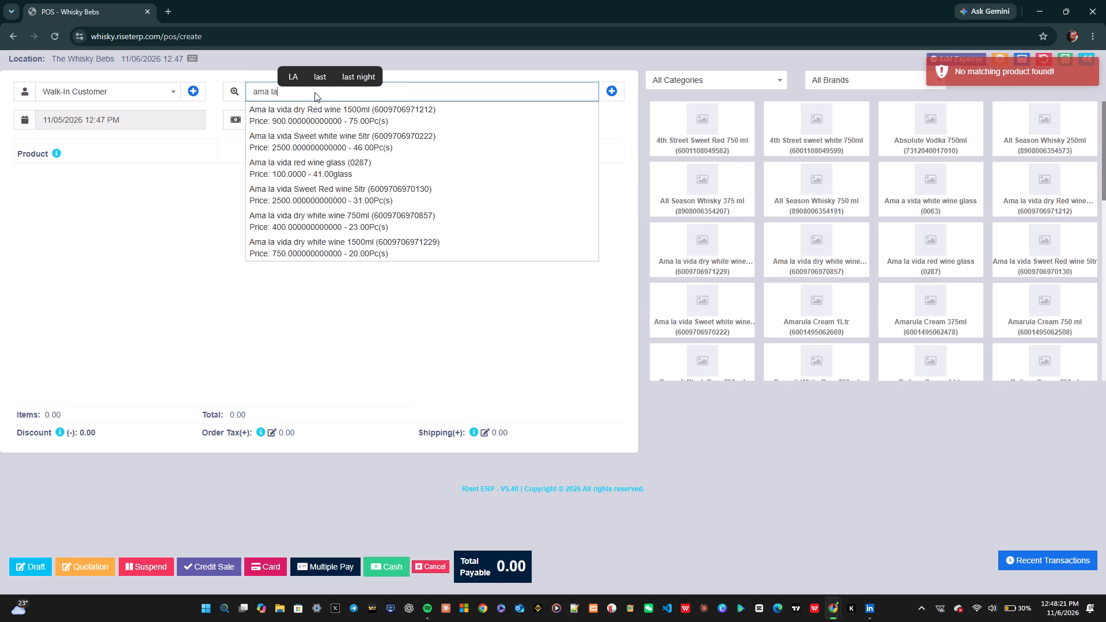
click(325, 218)
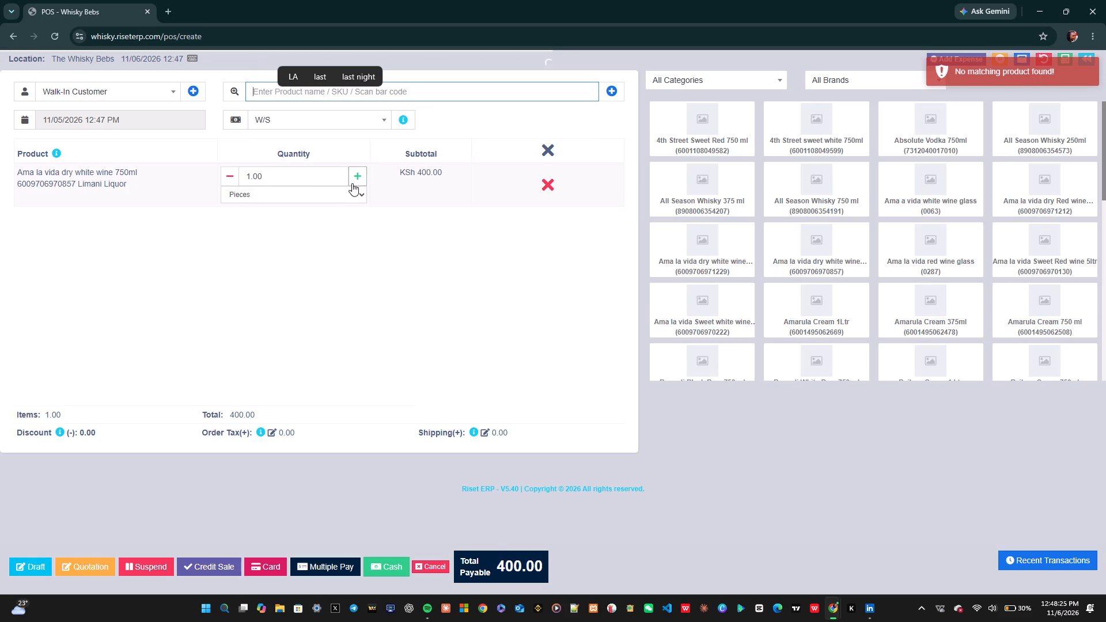
click(356, 177)
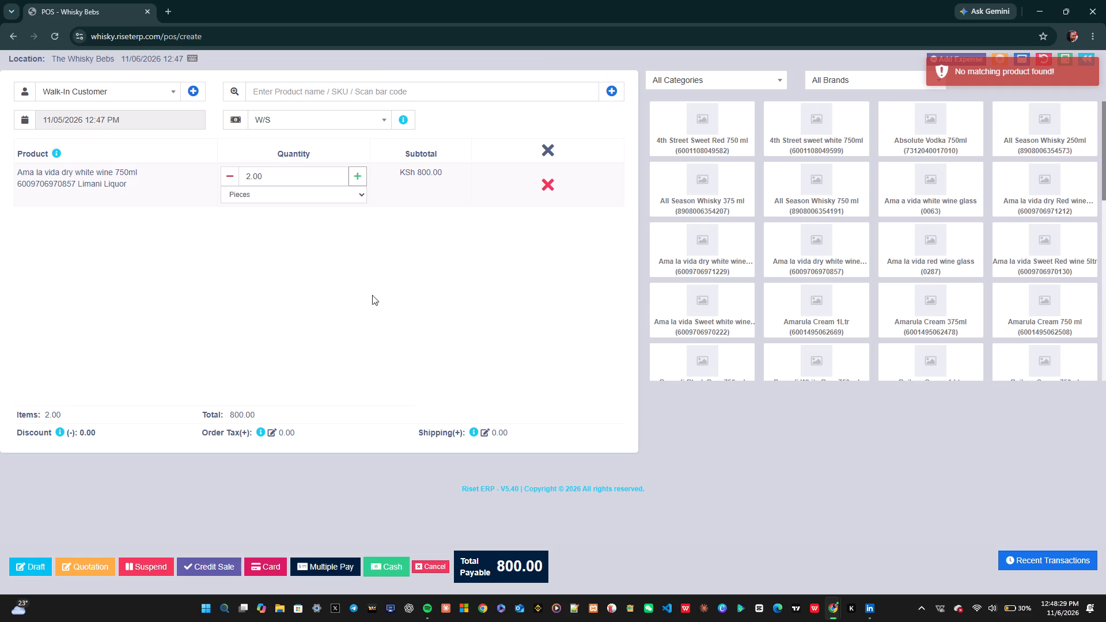
Finalize the Ama la vida wine sale with Till Number as the payment method and dismiss the receipt without printing.
click(334, 567)
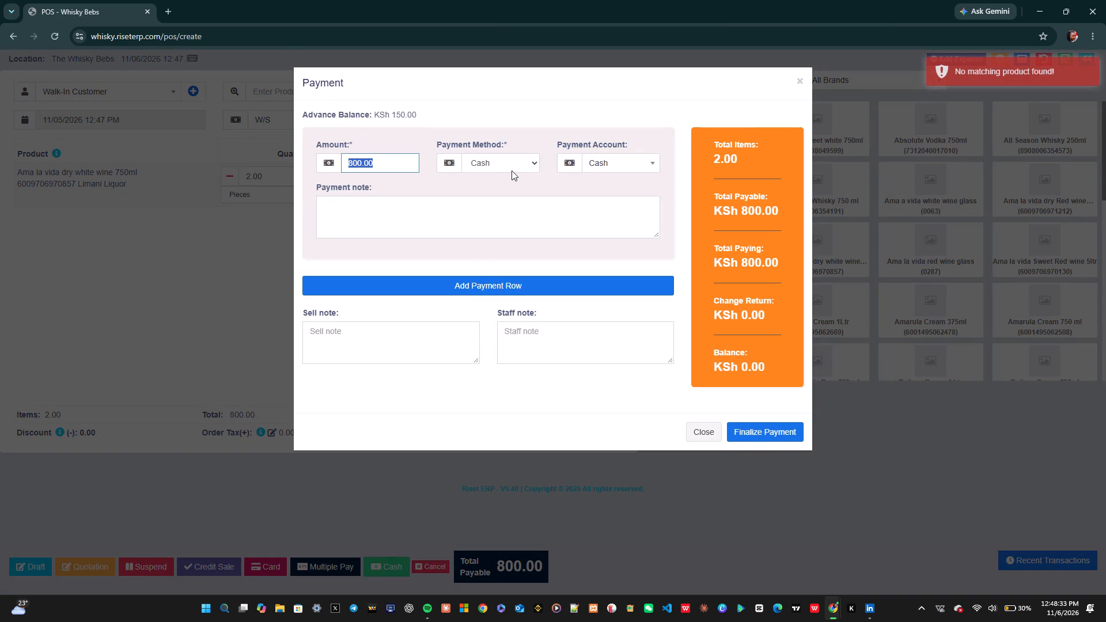
click(512, 170)
click(475, 275)
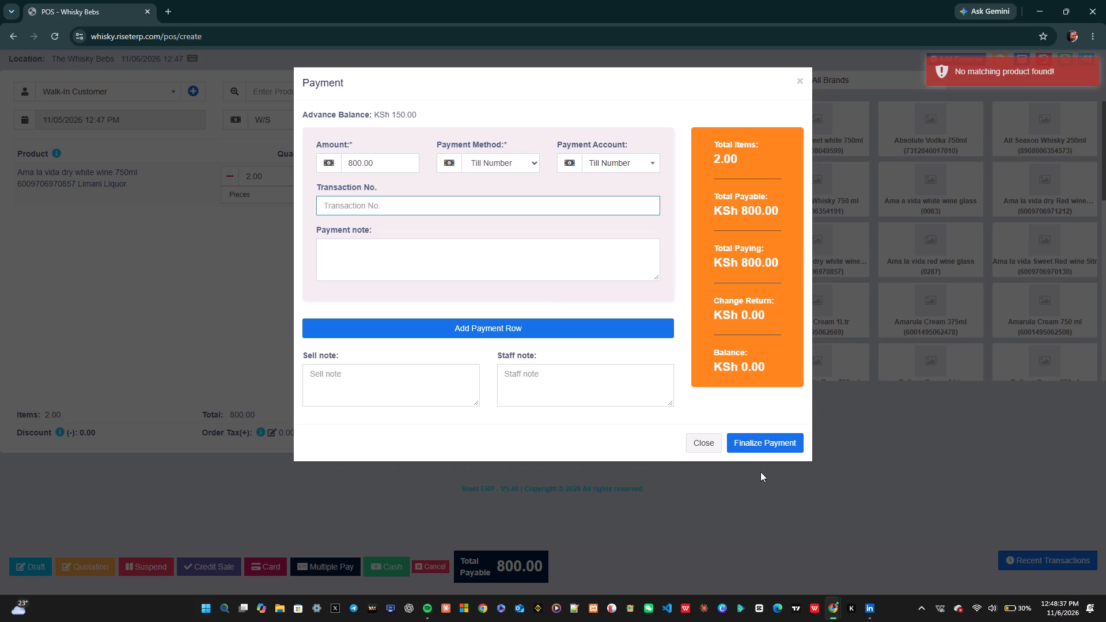
click(769, 454)
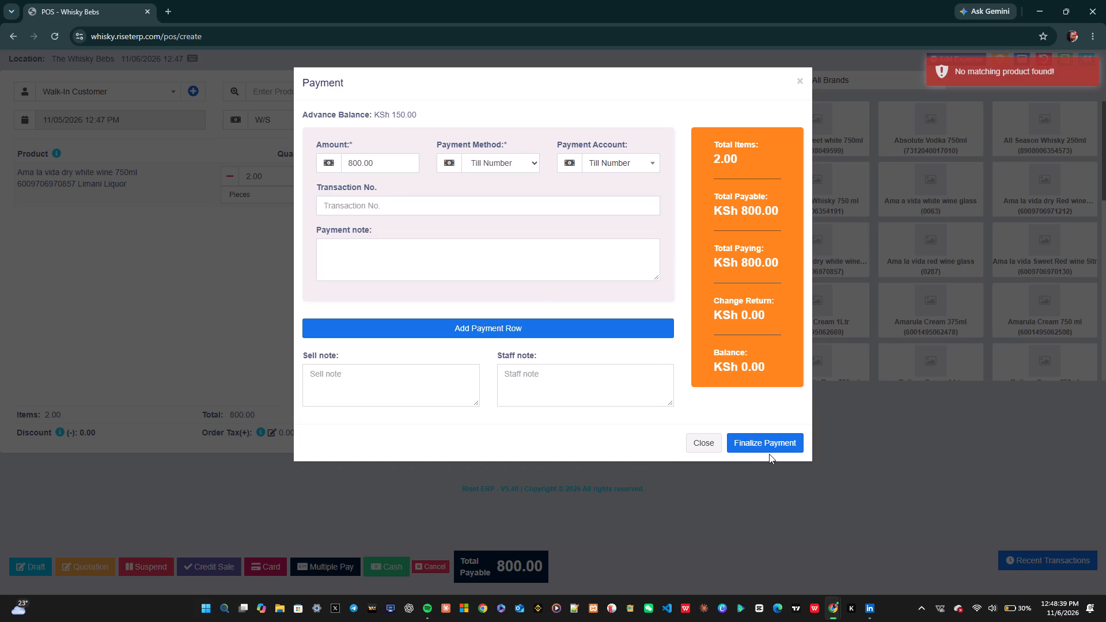
click(765, 445)
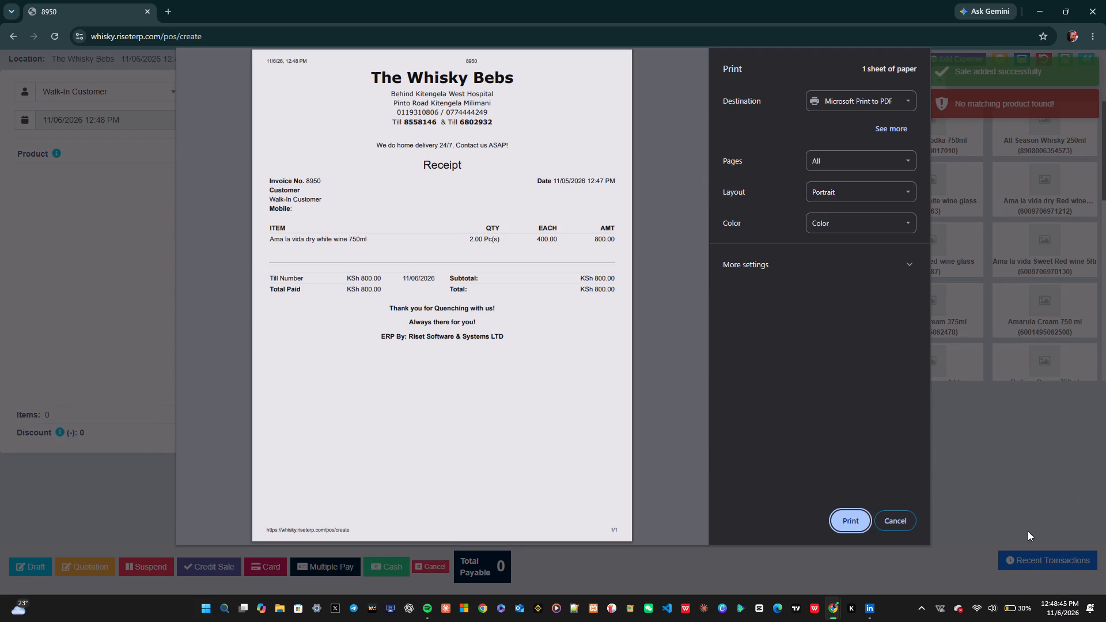
click(917, 517)
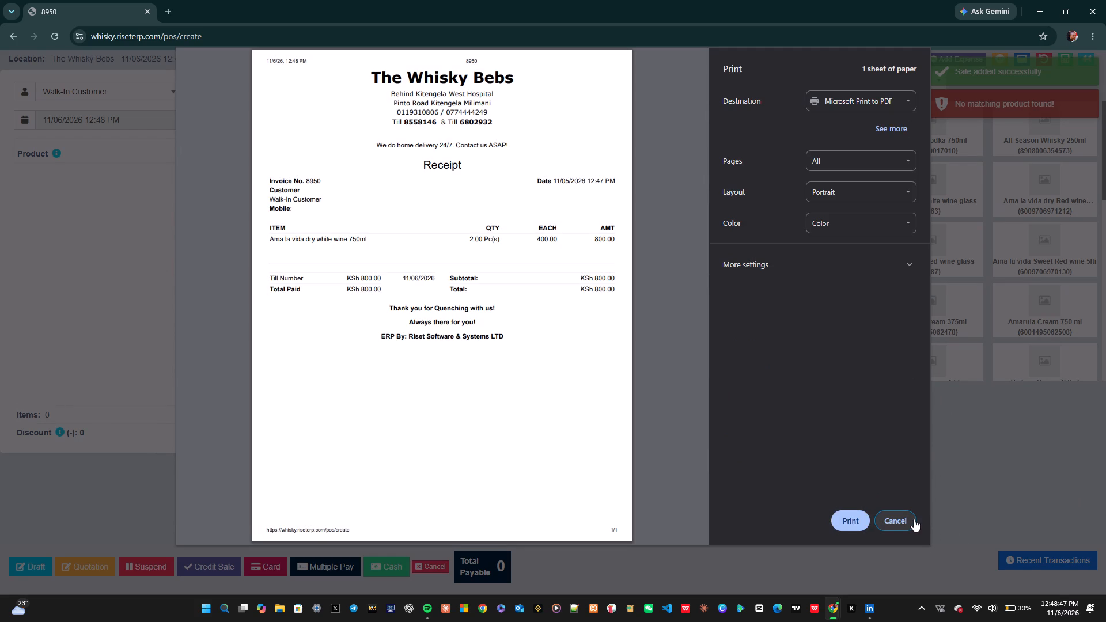
click(906, 519)
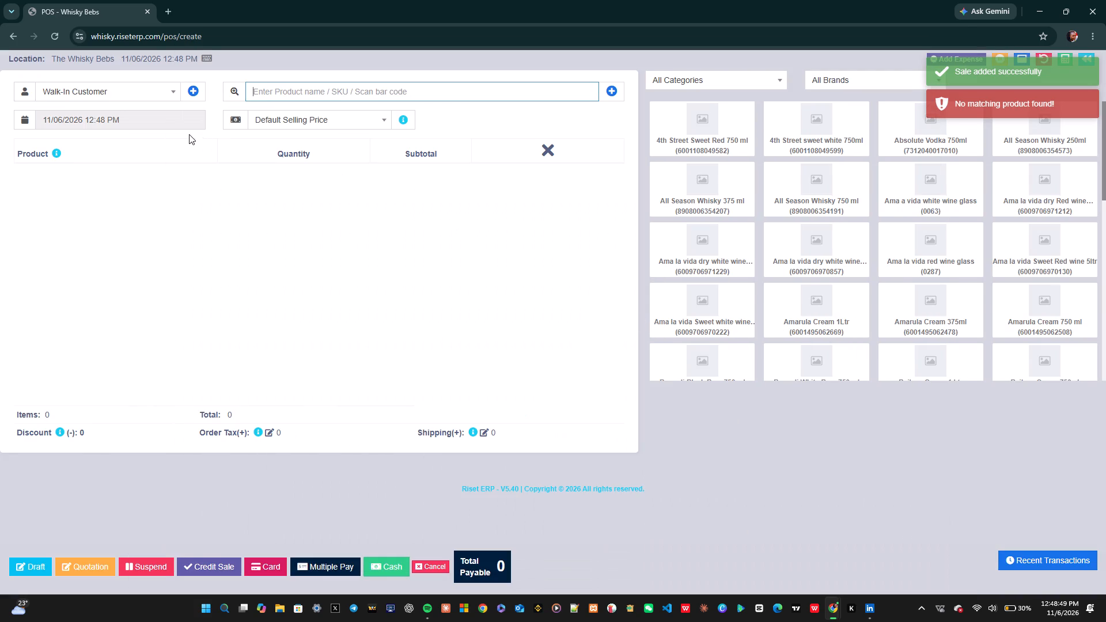
Date the new sale 11/05/2026, search for "hun" and add Hunters Dry Cider 330ml with a quantity of 2.
click(172, 120)
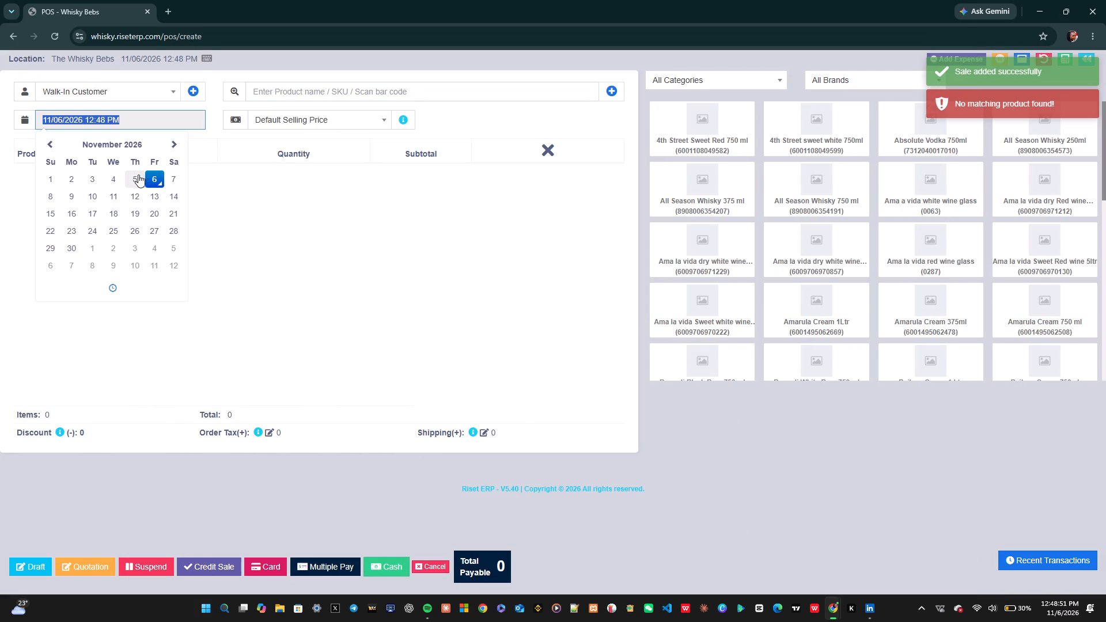
click(135, 173)
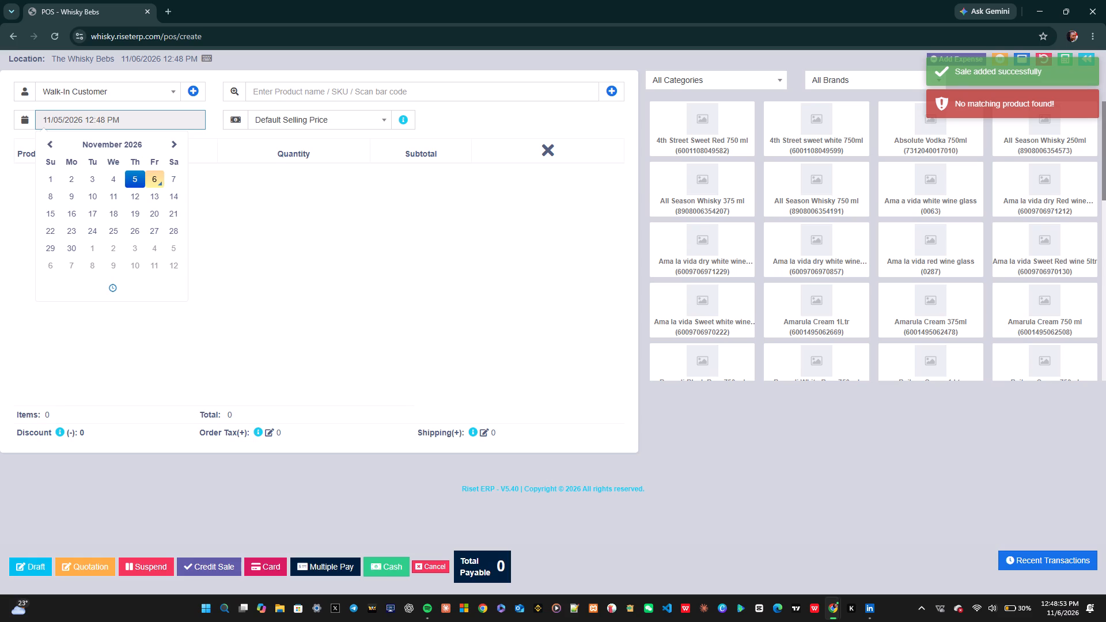
click(285, 83)
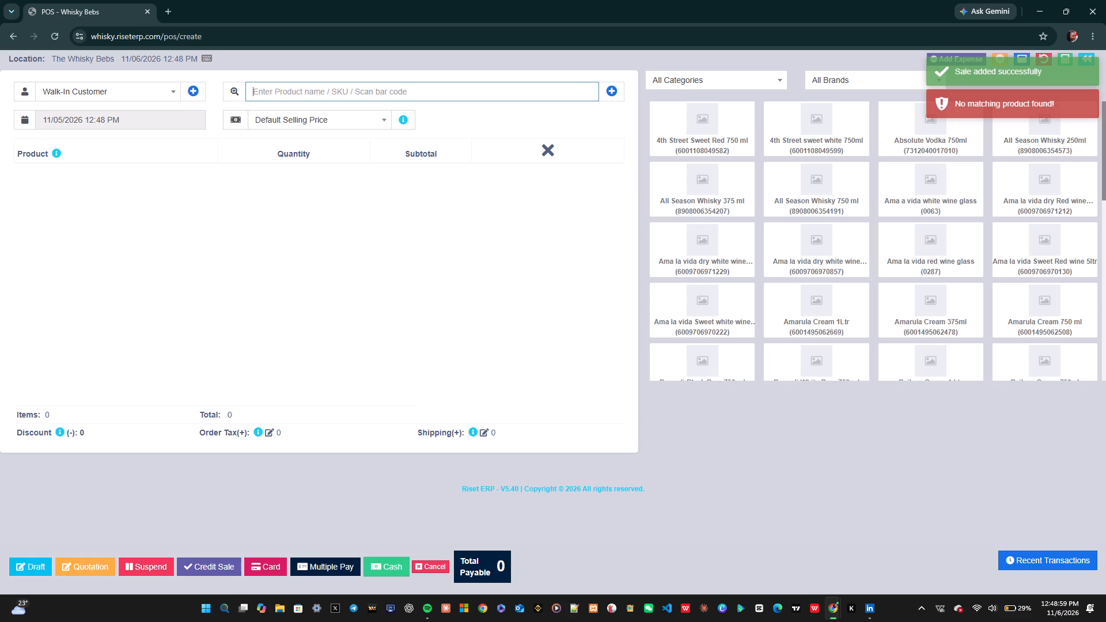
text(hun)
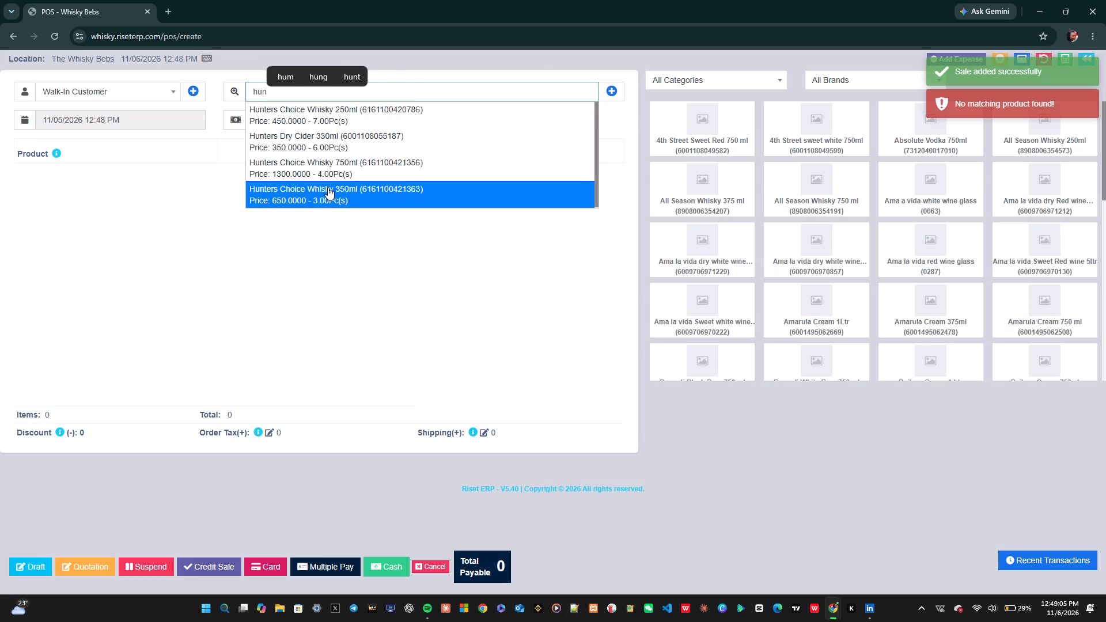
click(344, 146)
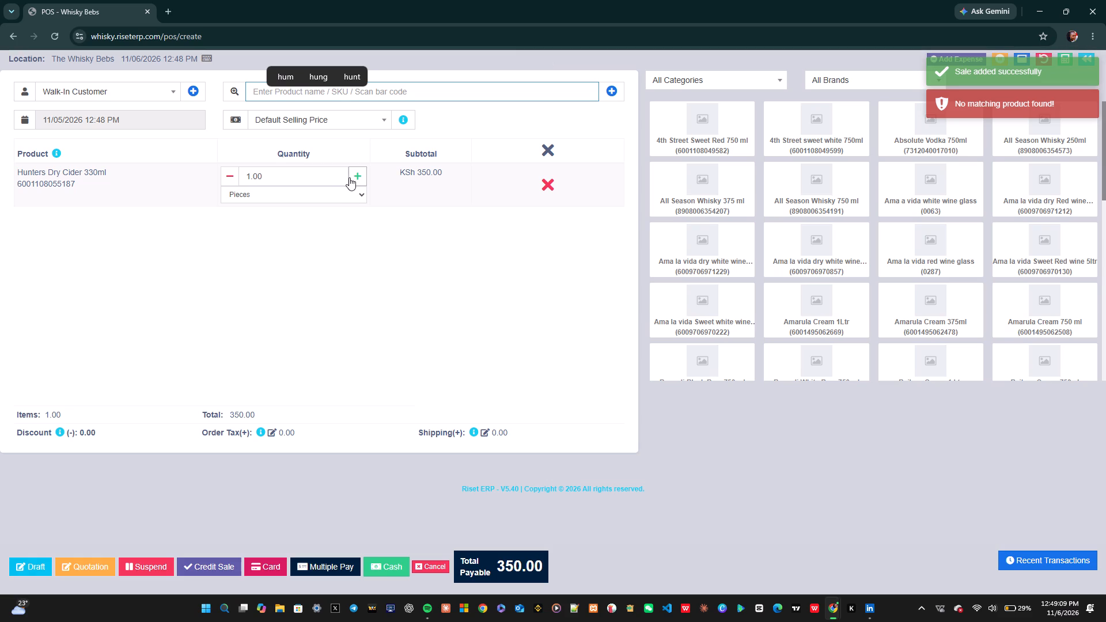
click(358, 173)
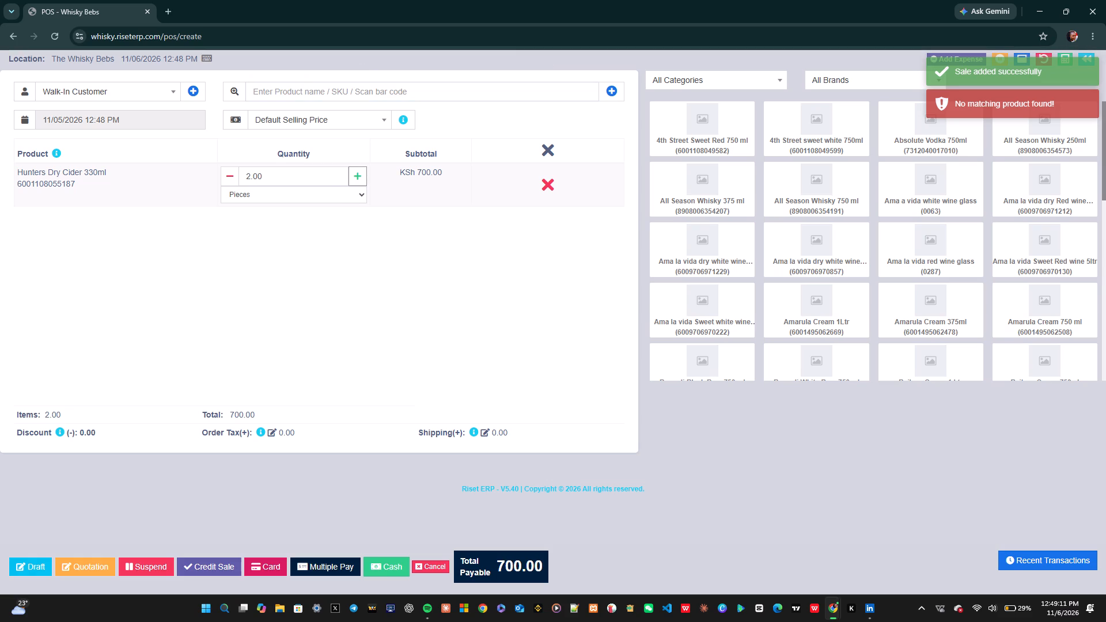
Add one each of Guinness Stout Bottle 500ml, Krest Schweppes 500ml and Coke 500ml to the Hunters Dry Cider sale.
click(301, 85)
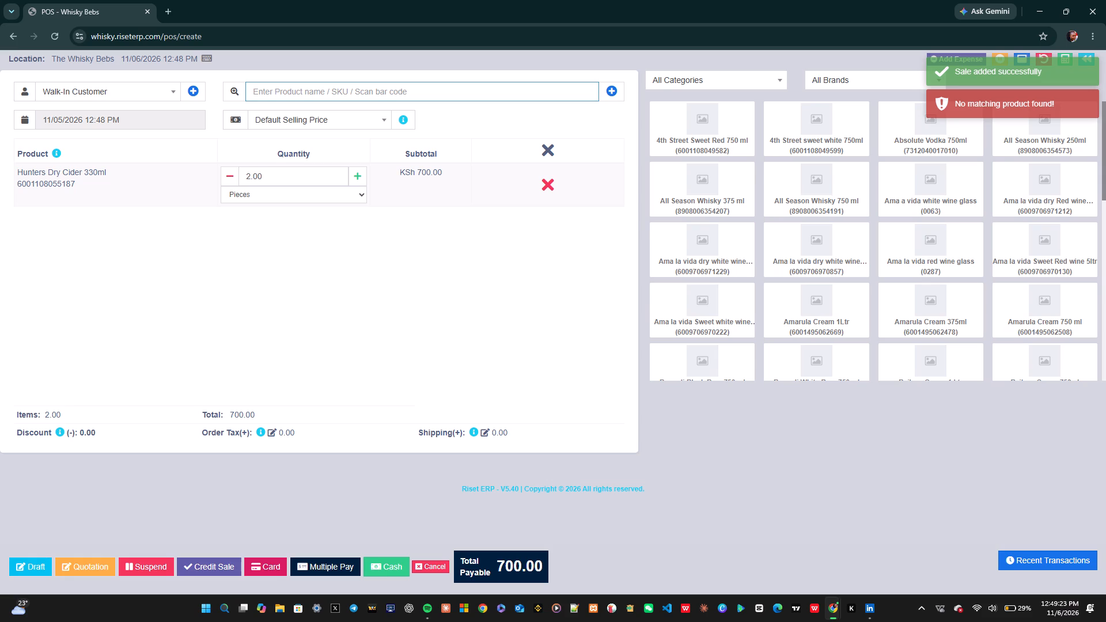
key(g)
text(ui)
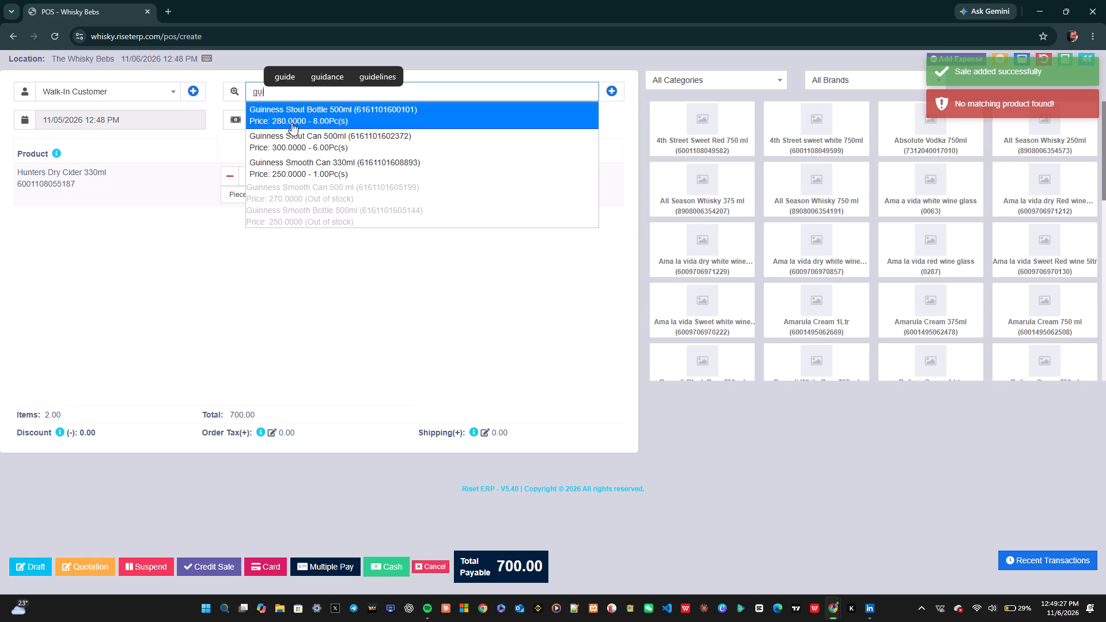
click(291, 123)
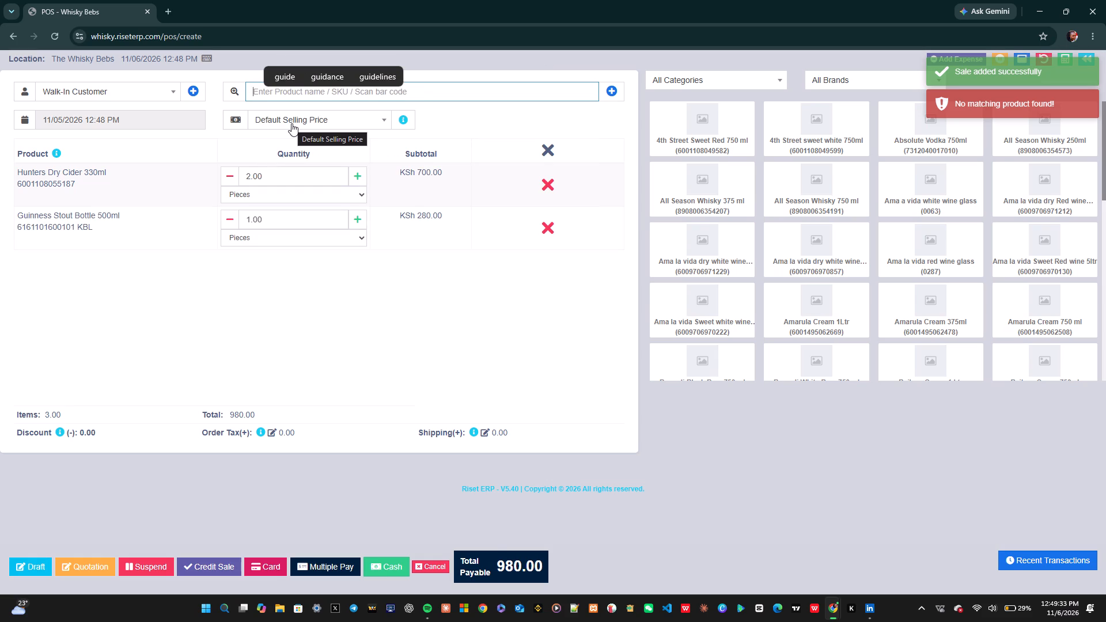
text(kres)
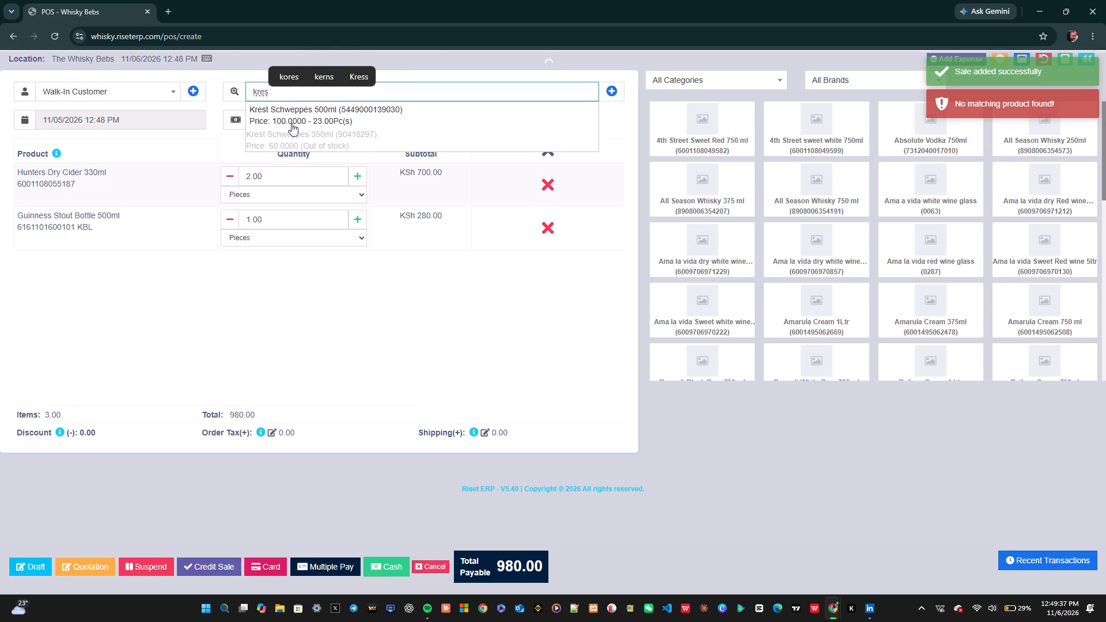
click(291, 123)
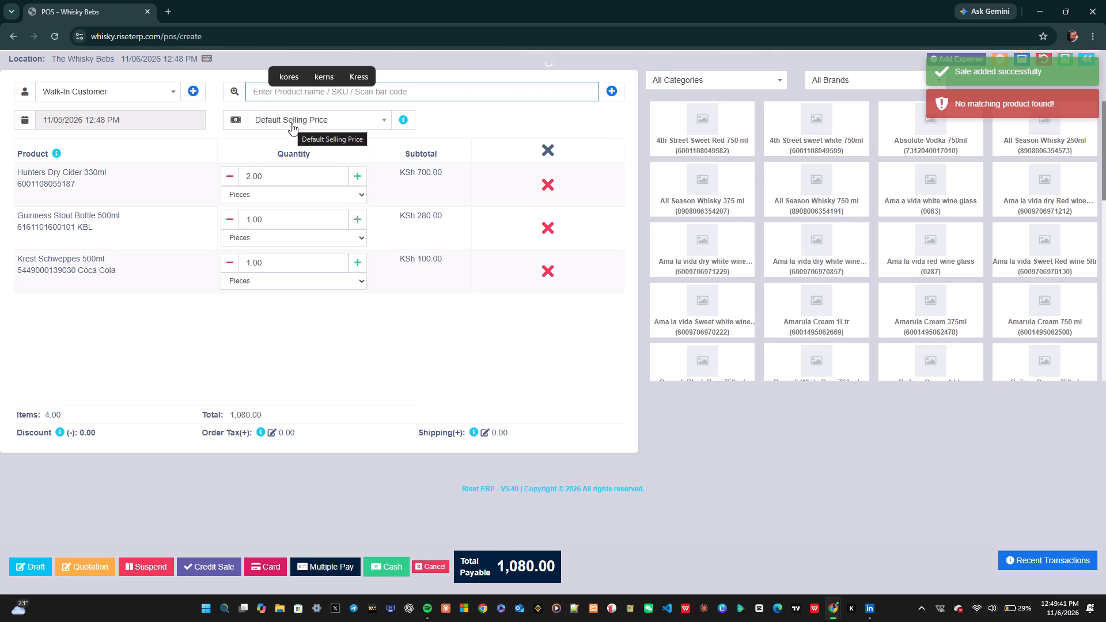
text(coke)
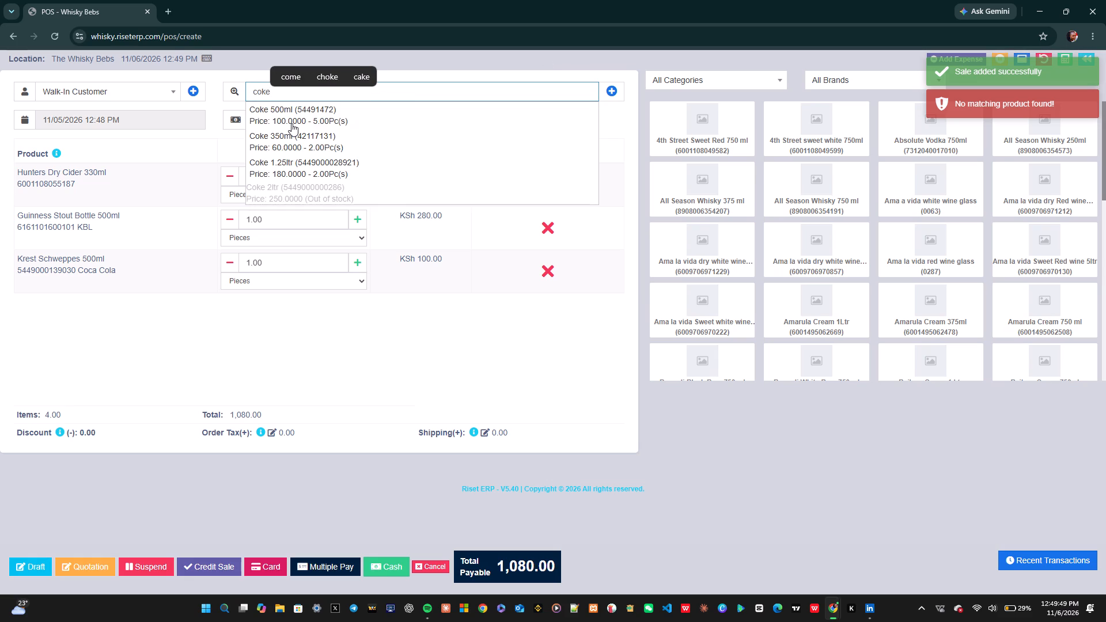
click(291, 123)
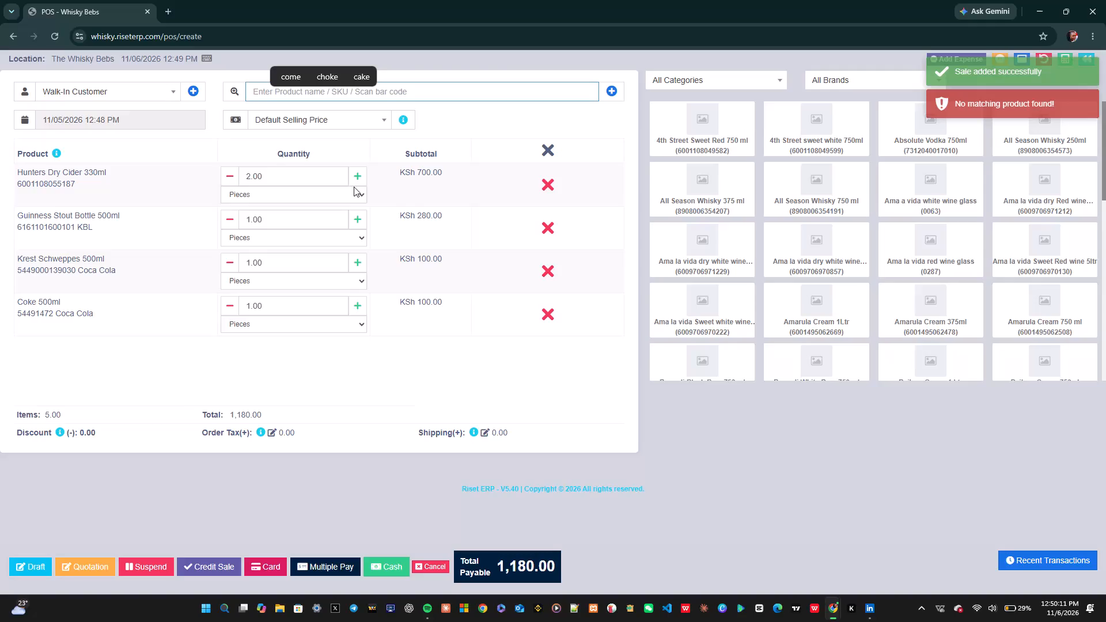
Finalize the four-product drinks sale with Till Number as the payment method and dismiss the receipt without printing.
click(349, 562)
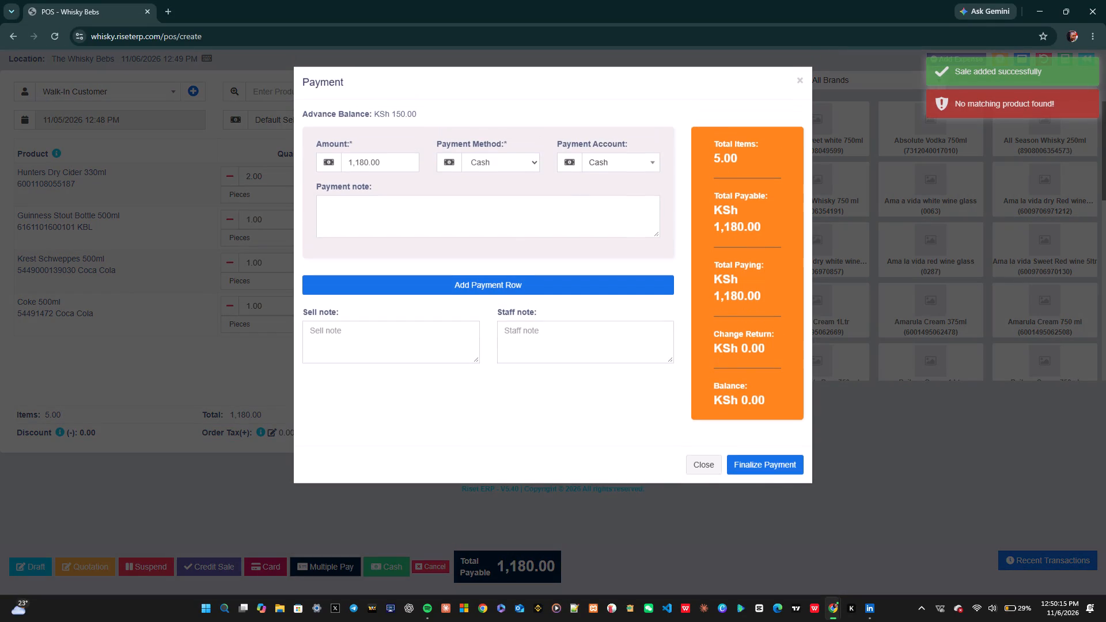
click(516, 161)
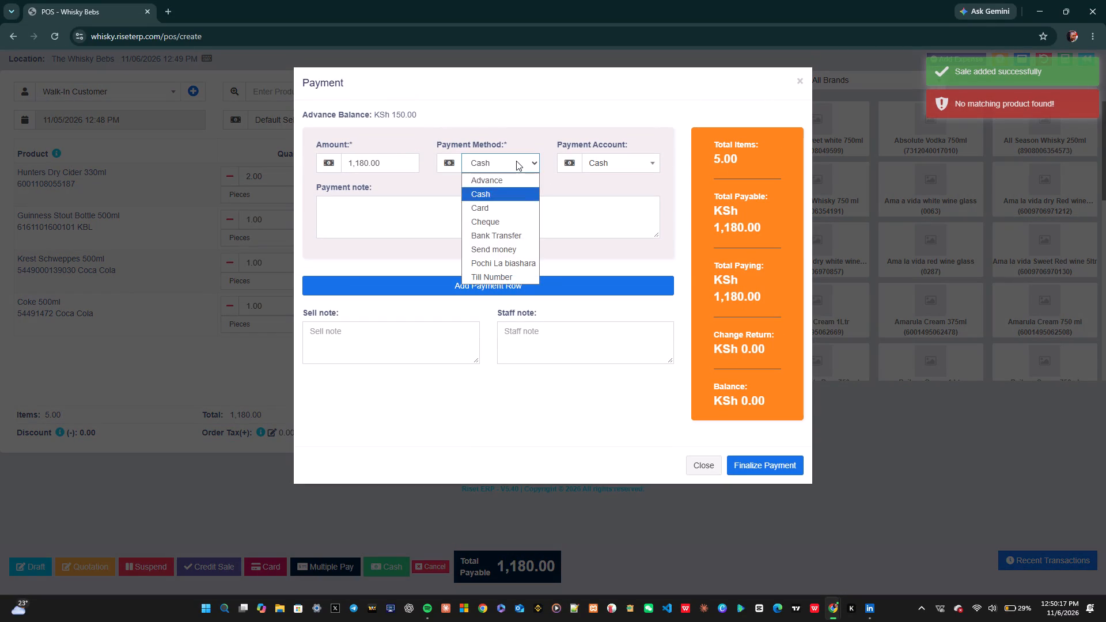
click(510, 279)
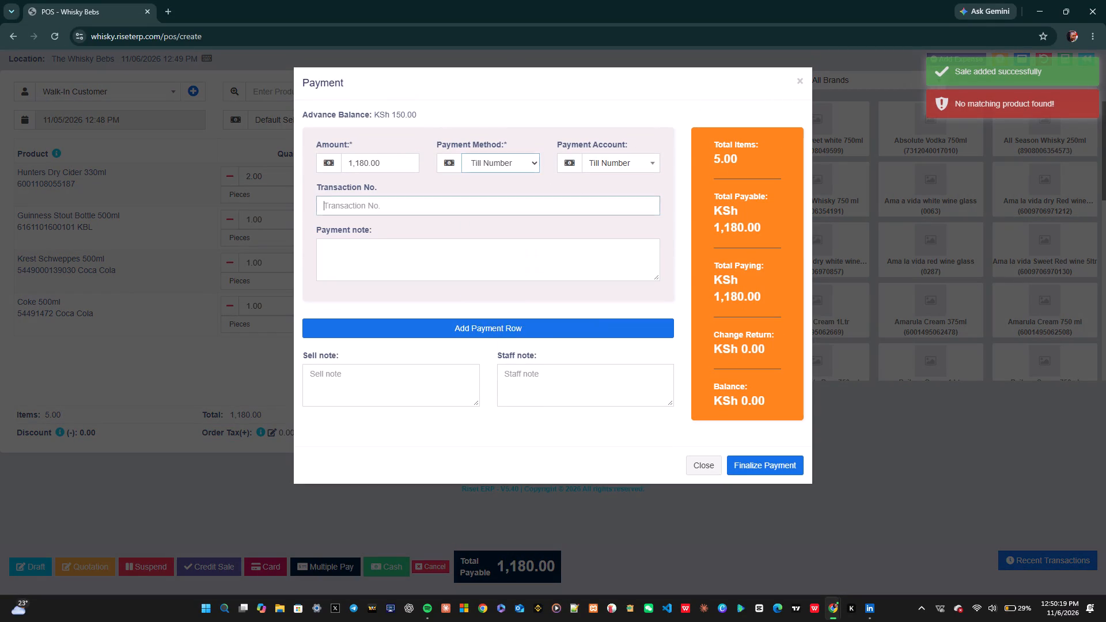
click(755, 460)
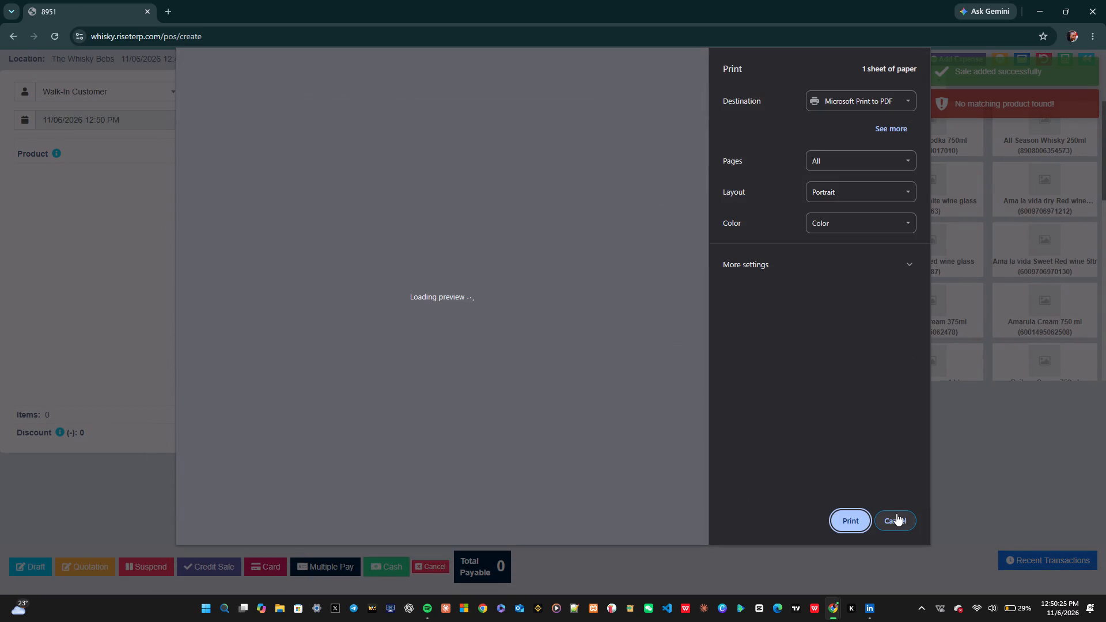
click(896, 513)
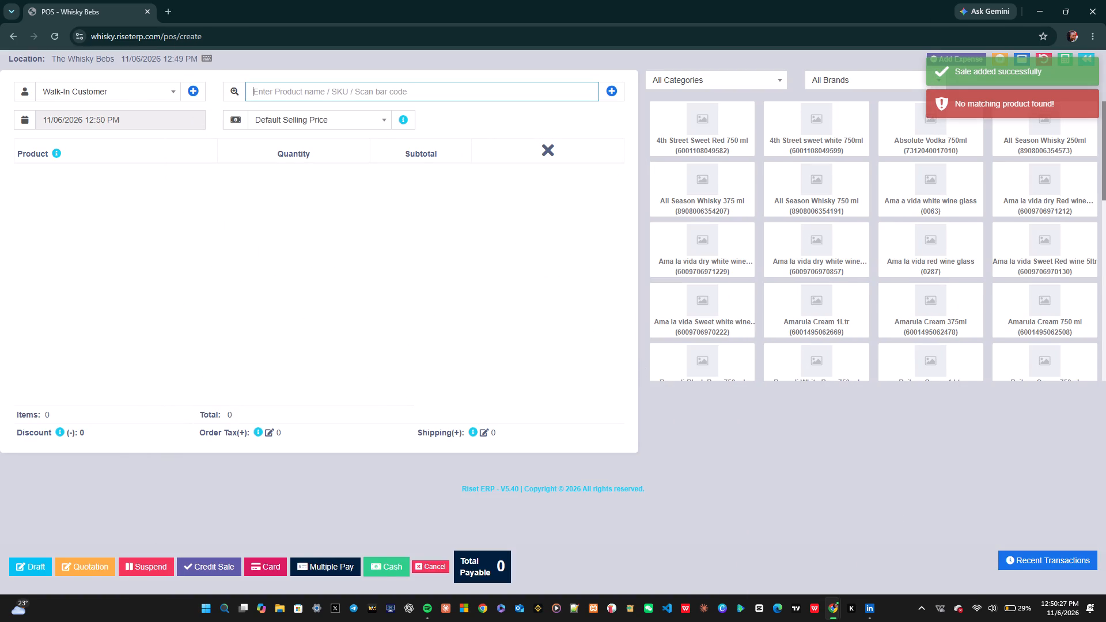
Date the new sale 11/05/2026 and assign it to the registered customer found by searching for "munio".
click(159, 123)
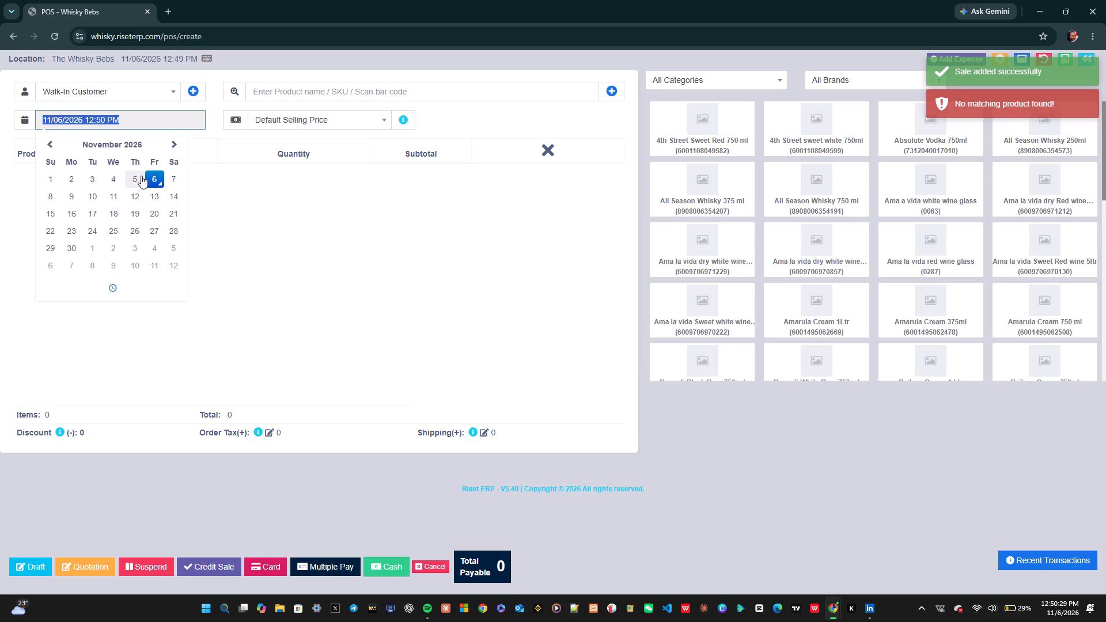
click(140, 175)
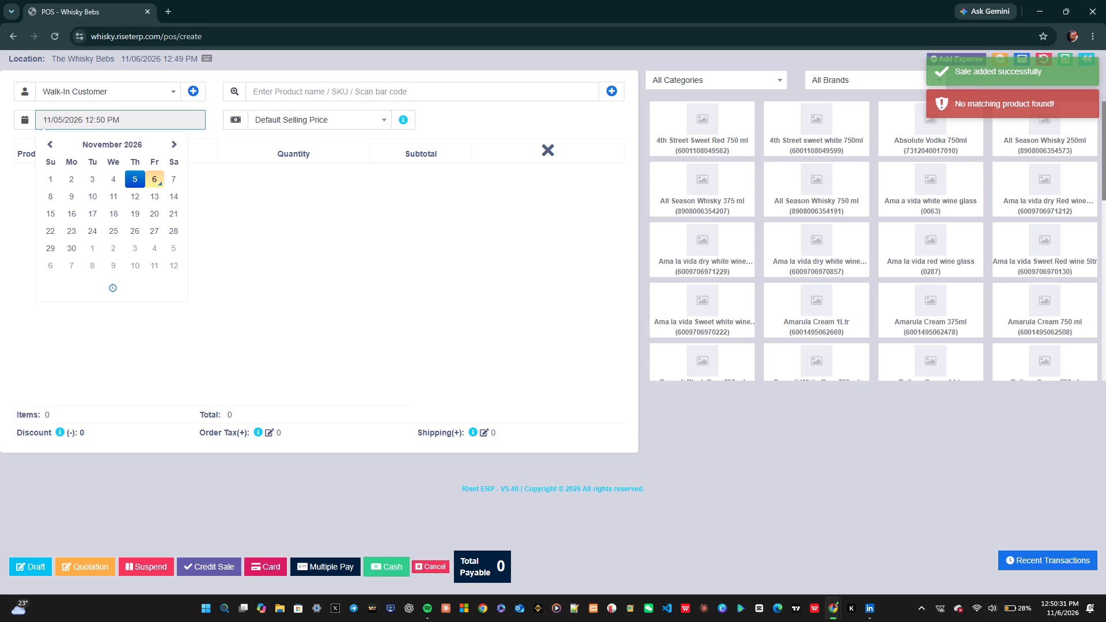
click(270, 87)
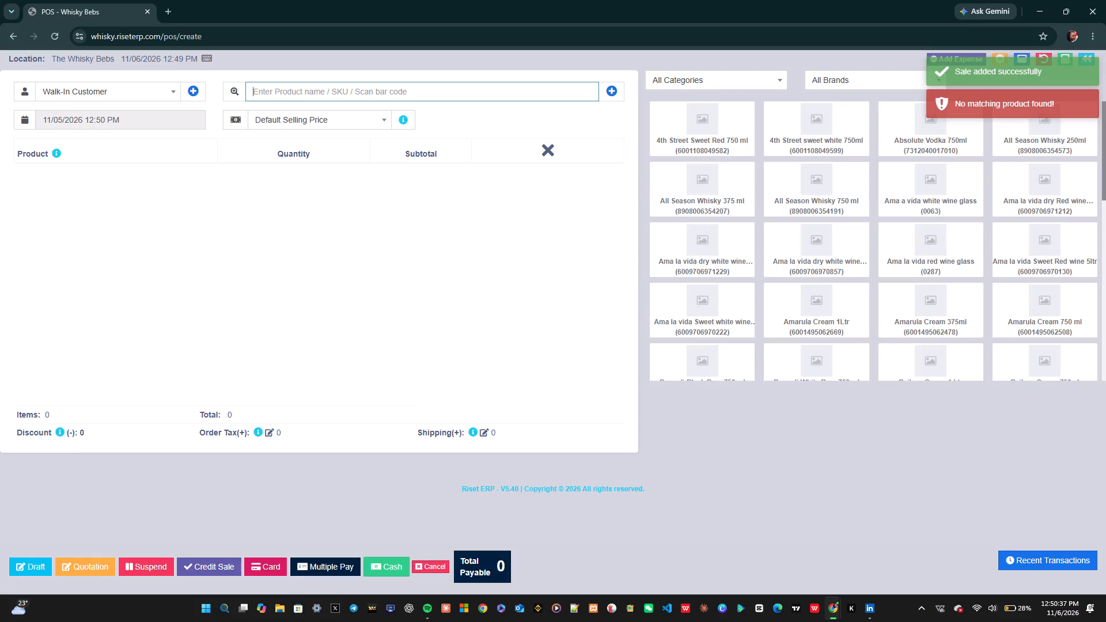
click(137, 87)
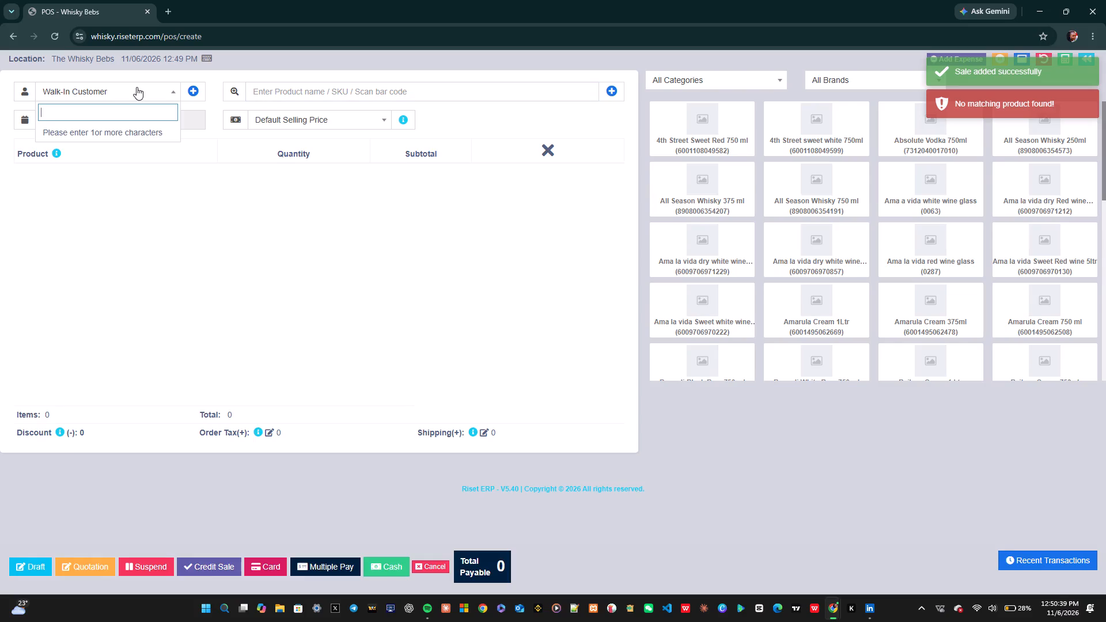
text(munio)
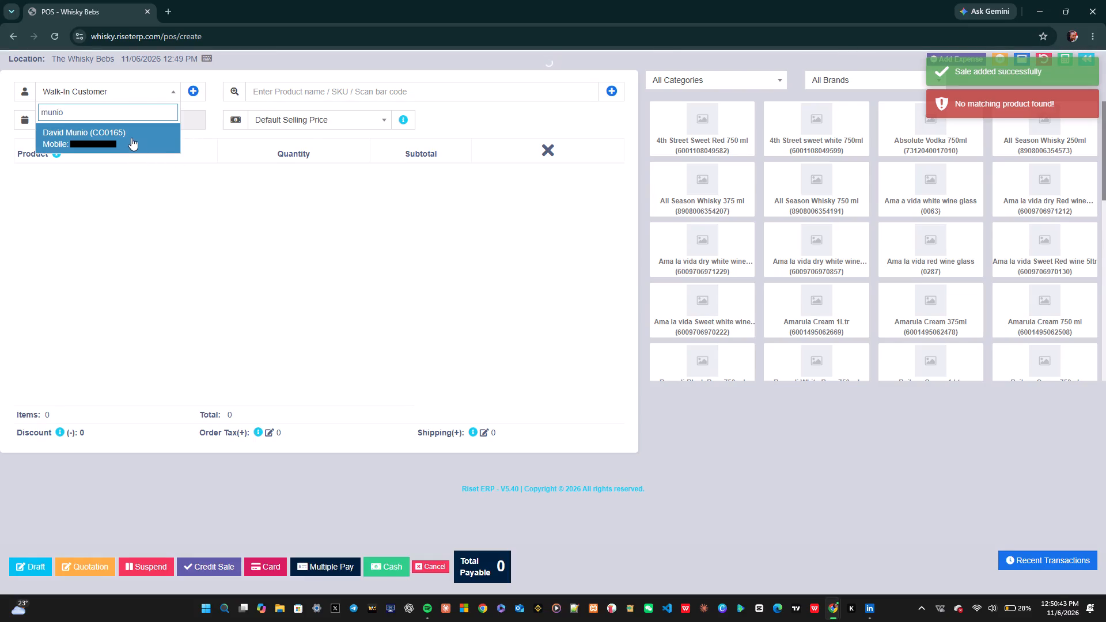
click(131, 138)
Search for "tus" and add Tusker Larger Bottle 500ml to the sale with a quantity of 3.
click(269, 89)
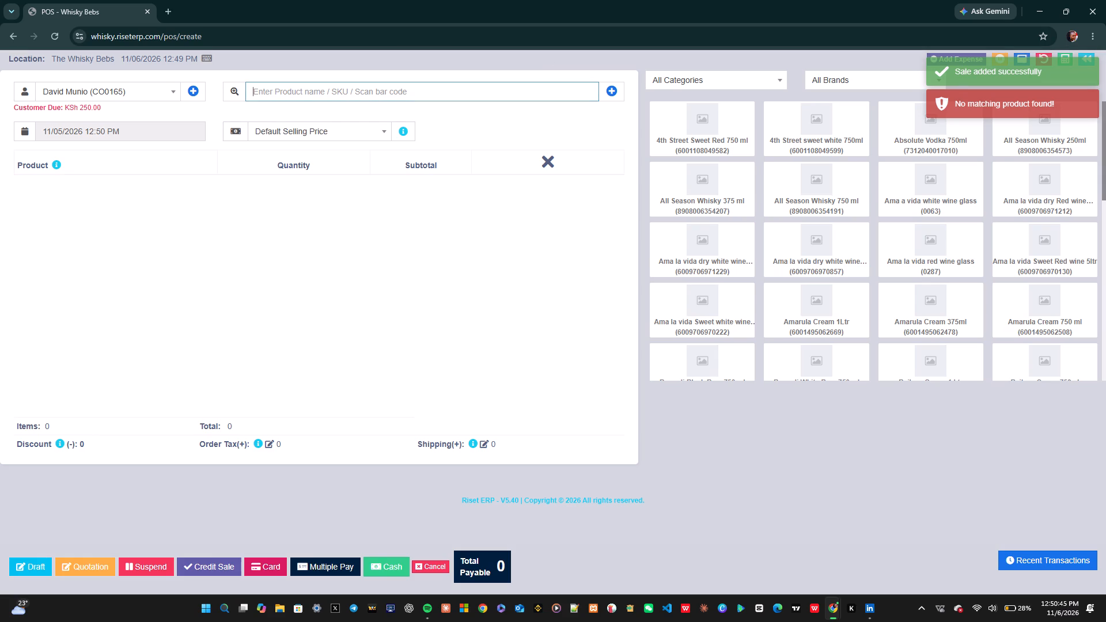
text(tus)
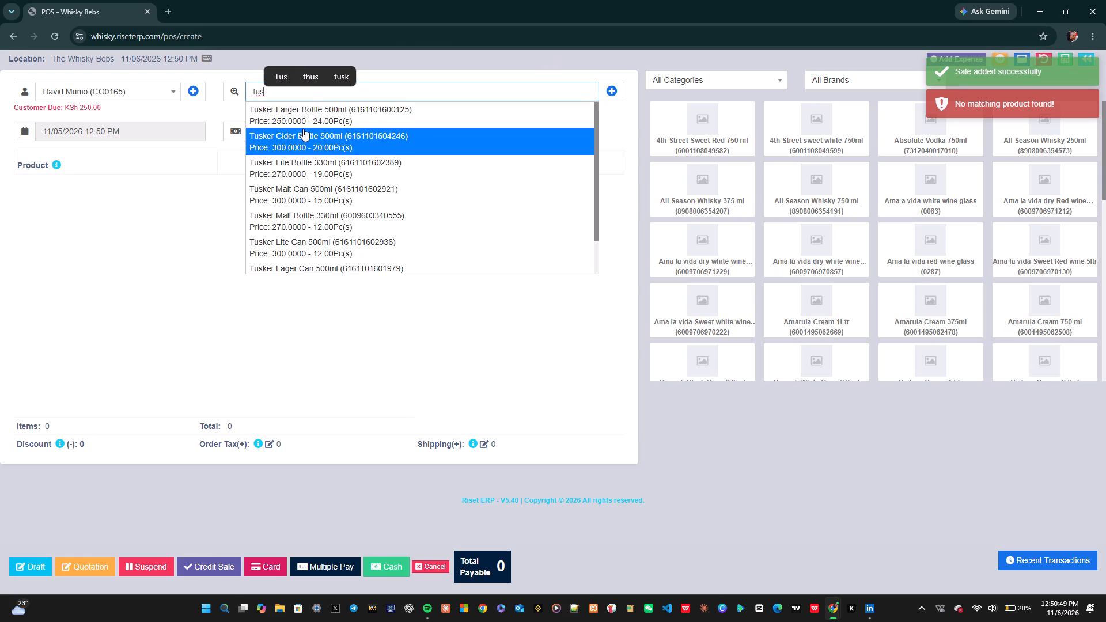
click(311, 123)
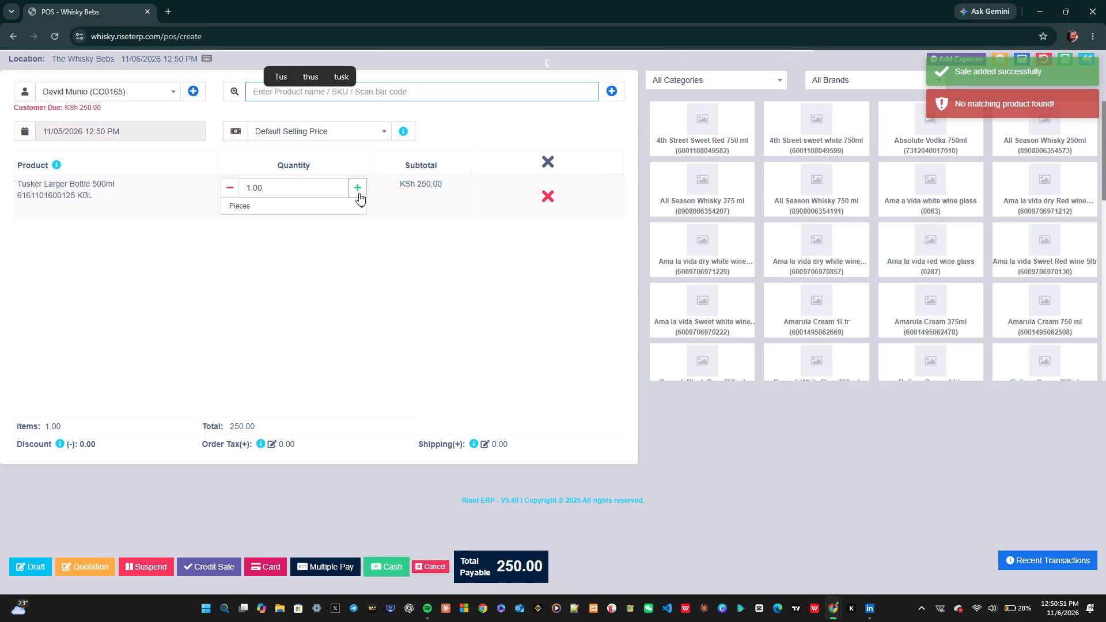
double_click(360, 194)
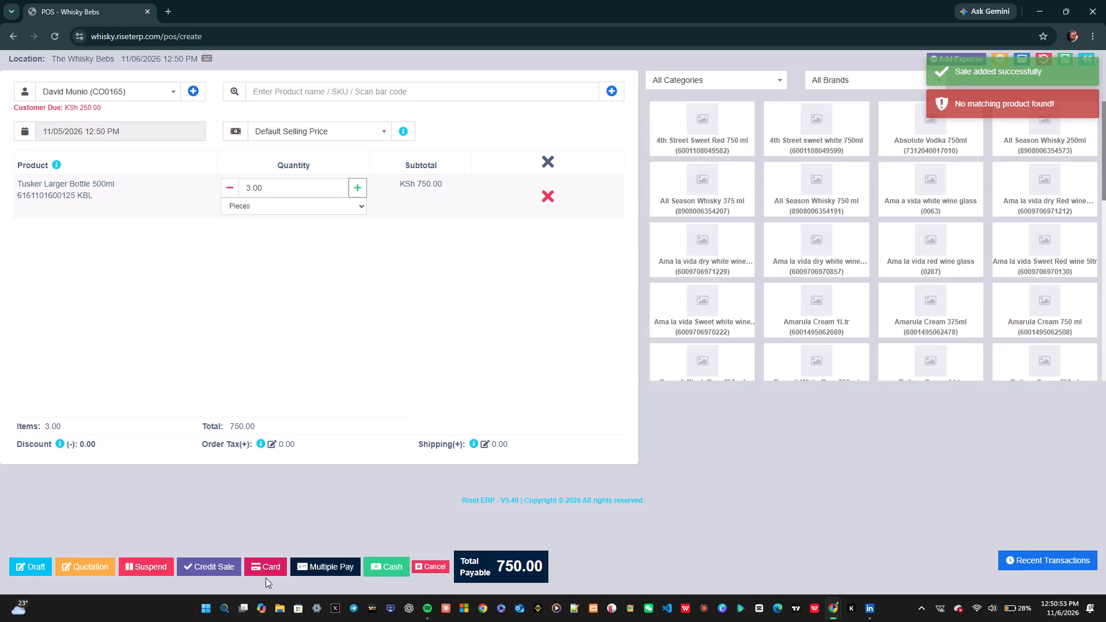
Record the Tusker Larger order as a credit sale and dismiss the receipt without printing.
click(220, 568)
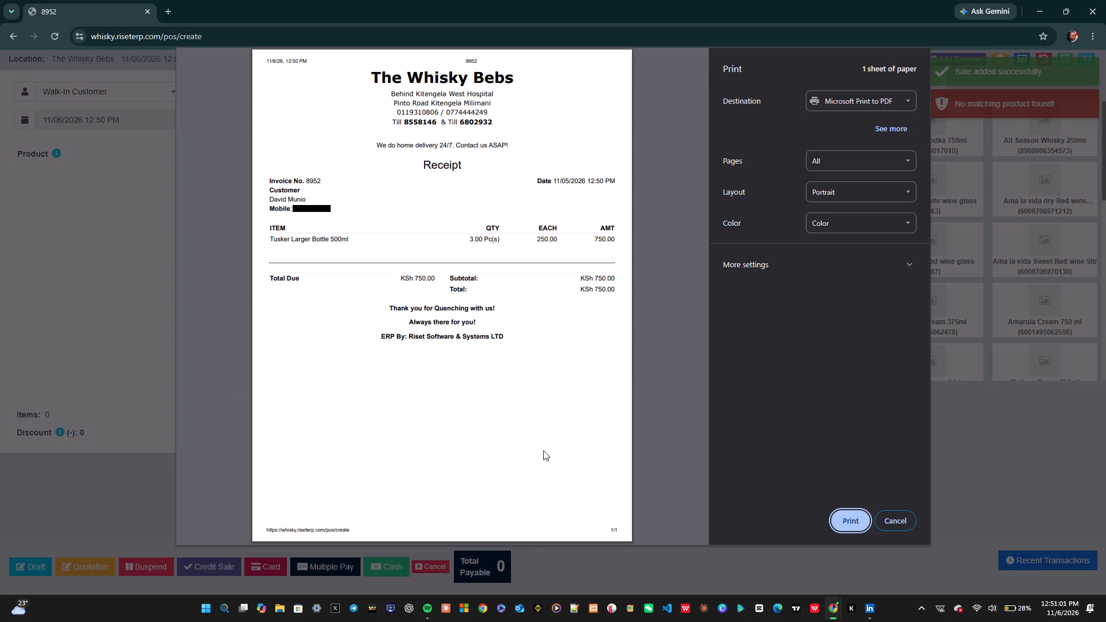
click(897, 522)
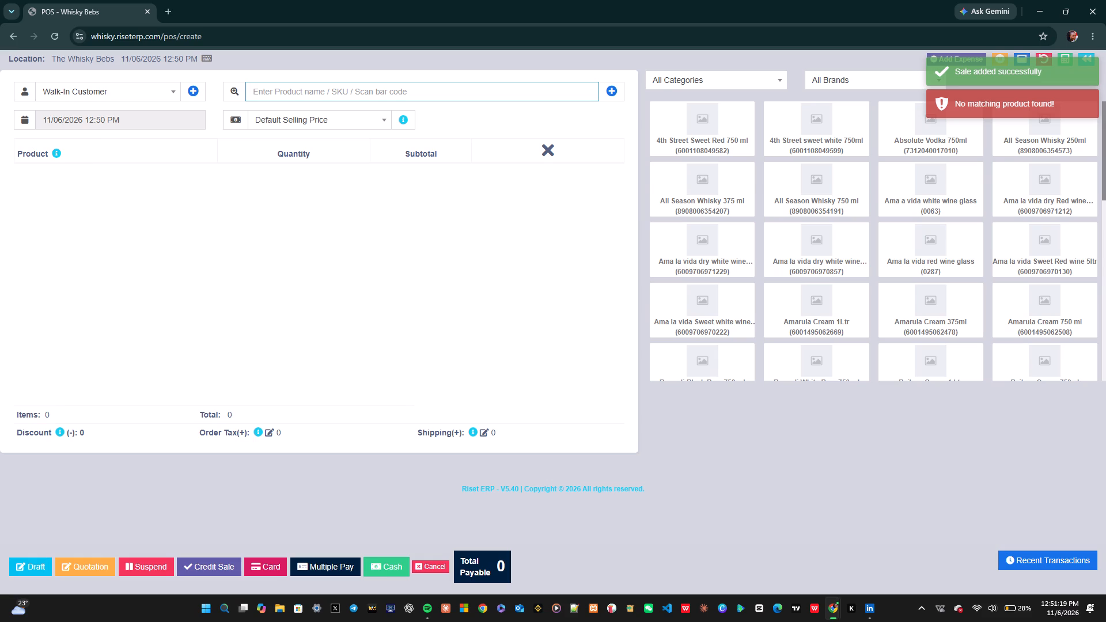
Date the new walk-in sale 11/05/2026, search for "glass" and add one Ama a vida white wine glass.
drag(131, 116, 135, 181)
click(135, 181)
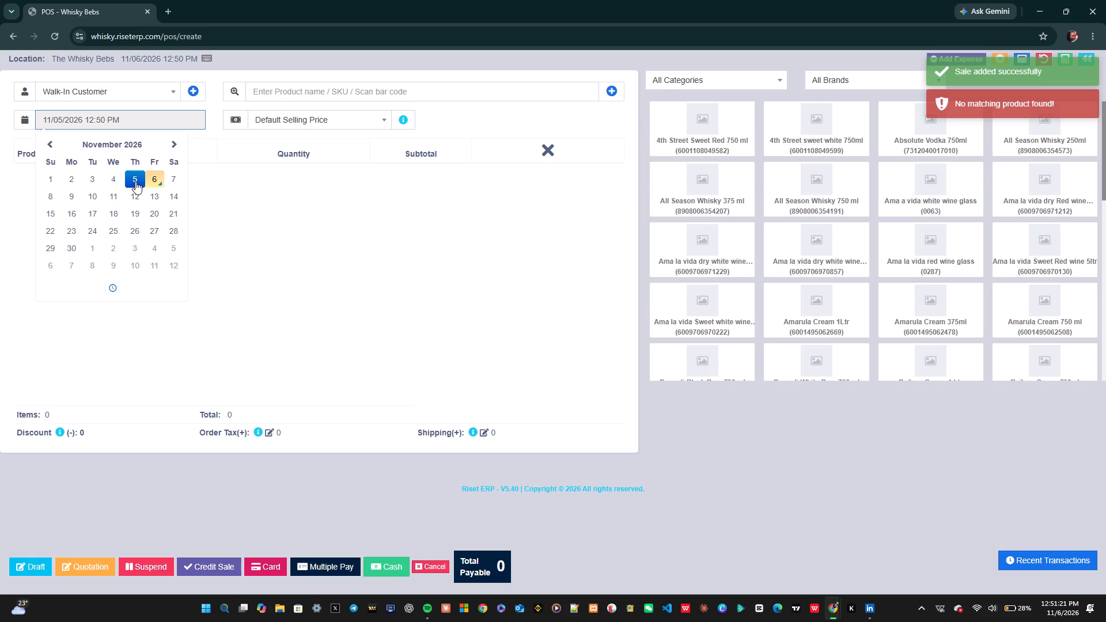
click(290, 85)
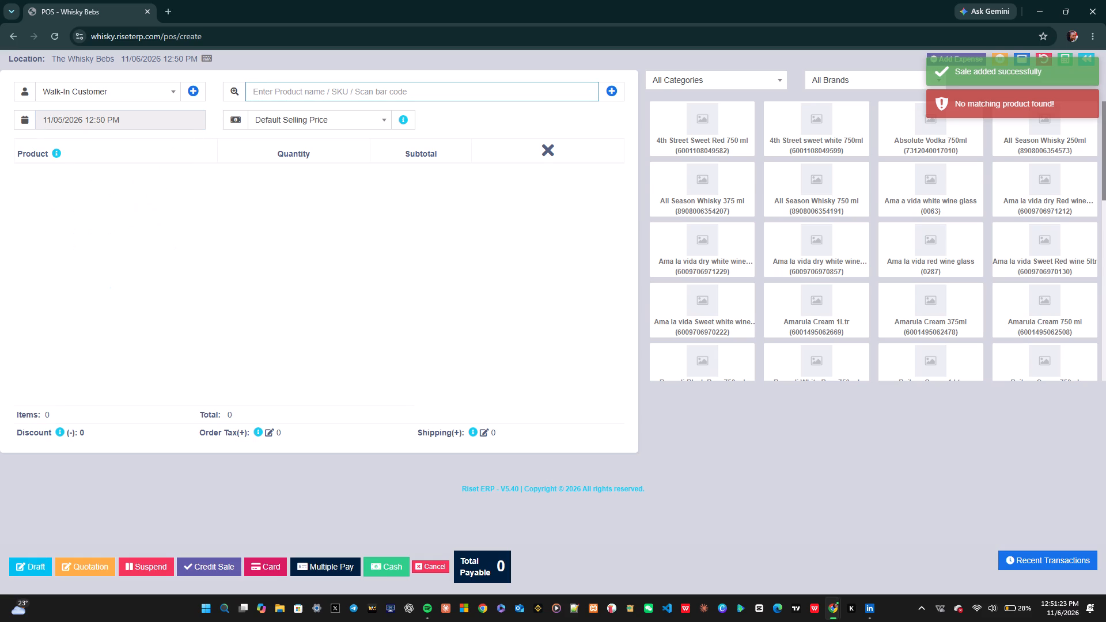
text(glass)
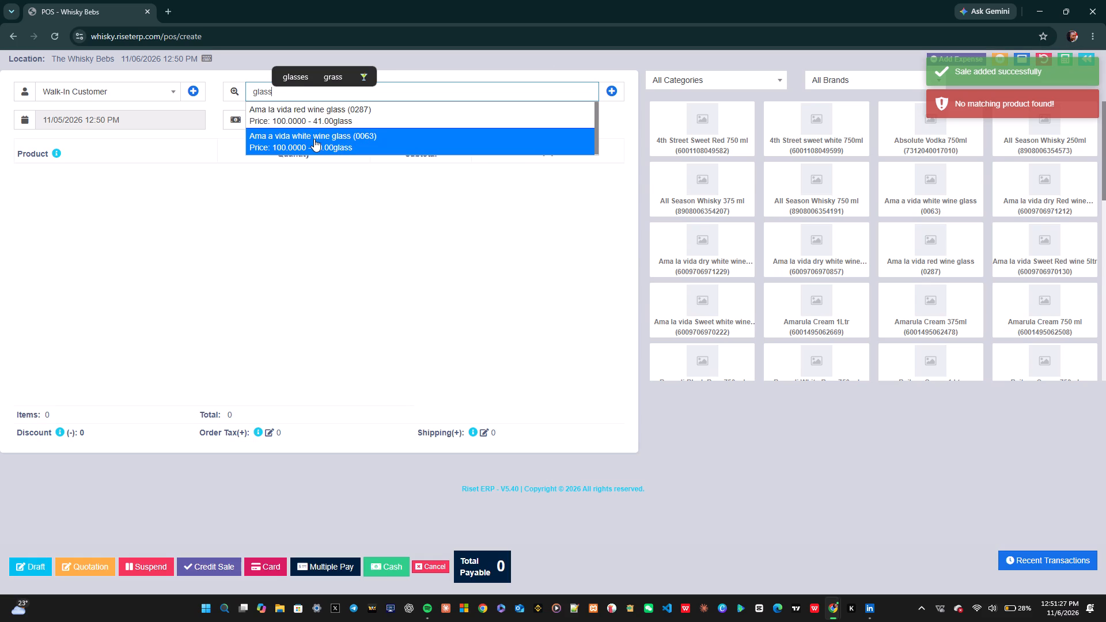
click(314, 139)
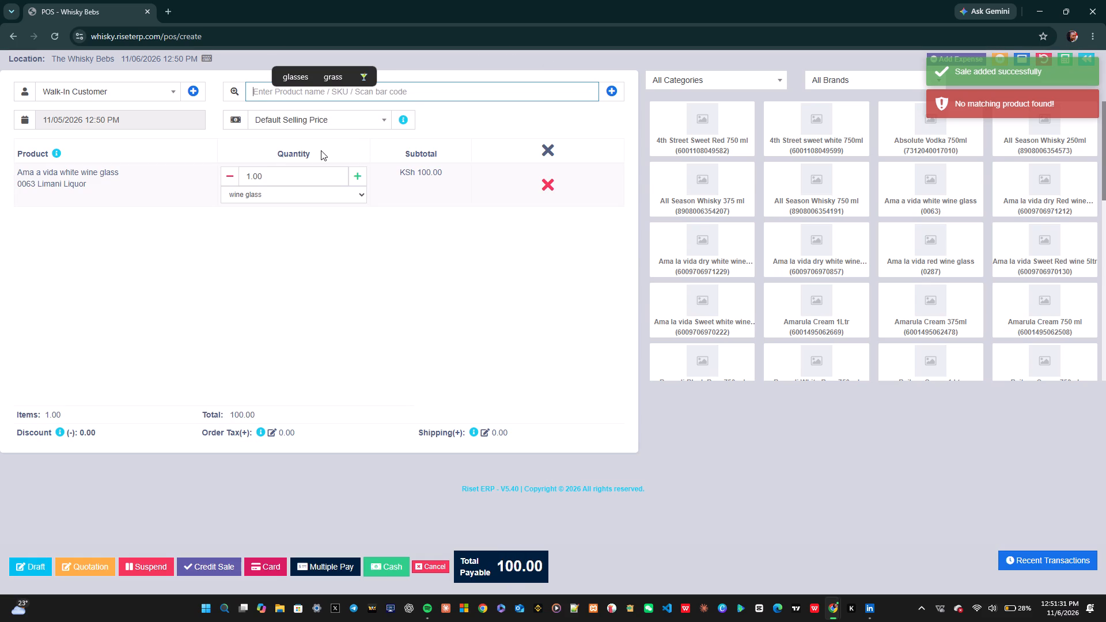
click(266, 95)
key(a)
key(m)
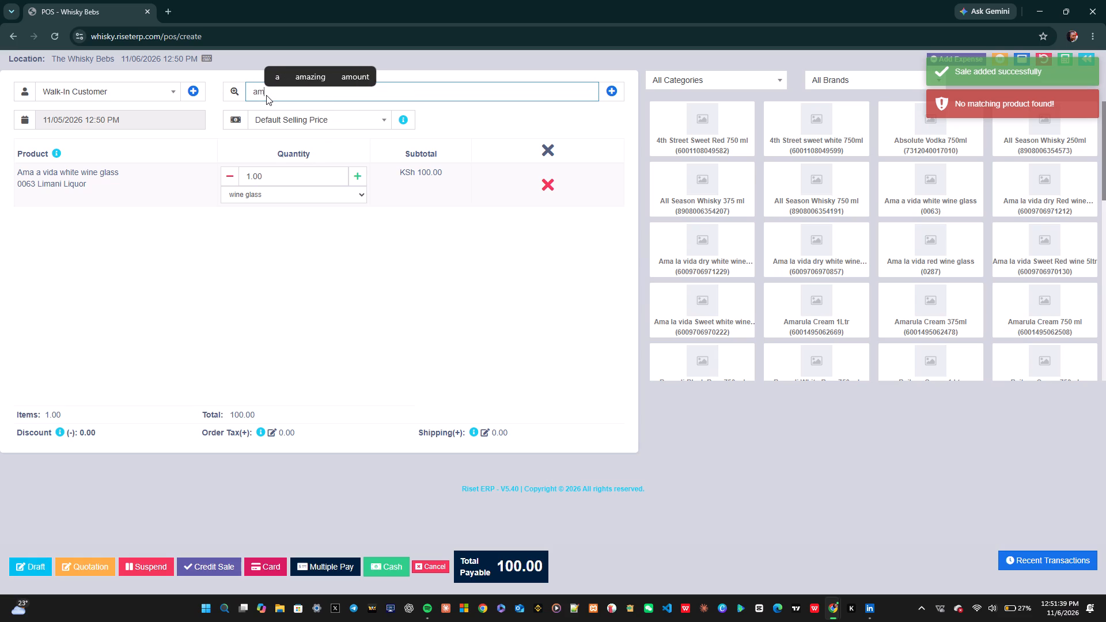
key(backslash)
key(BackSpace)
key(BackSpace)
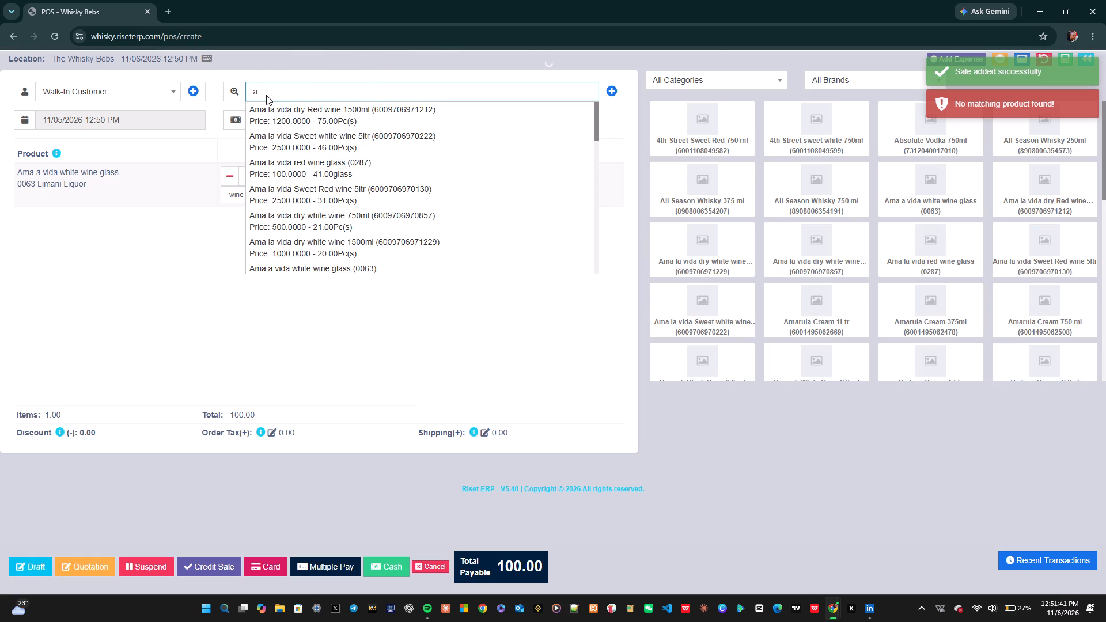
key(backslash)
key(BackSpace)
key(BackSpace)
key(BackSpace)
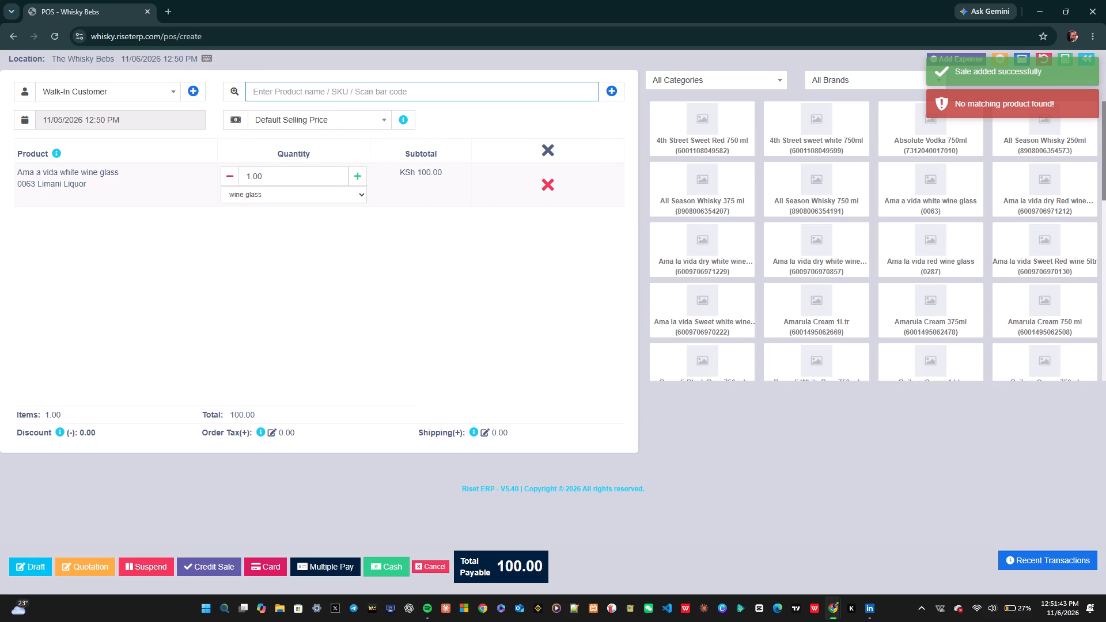
Switch the price group to W/S, search for "ama" and add Ama la vida dry white wine 750ml with a quantity of 2.
click(377, 119)
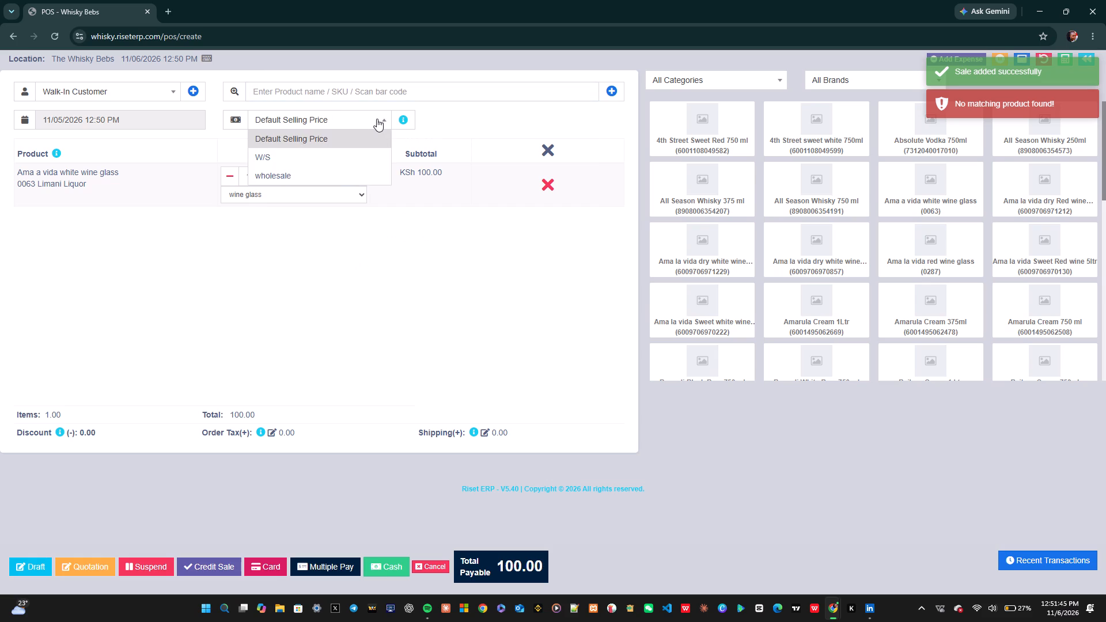
click(359, 153)
click(322, 92)
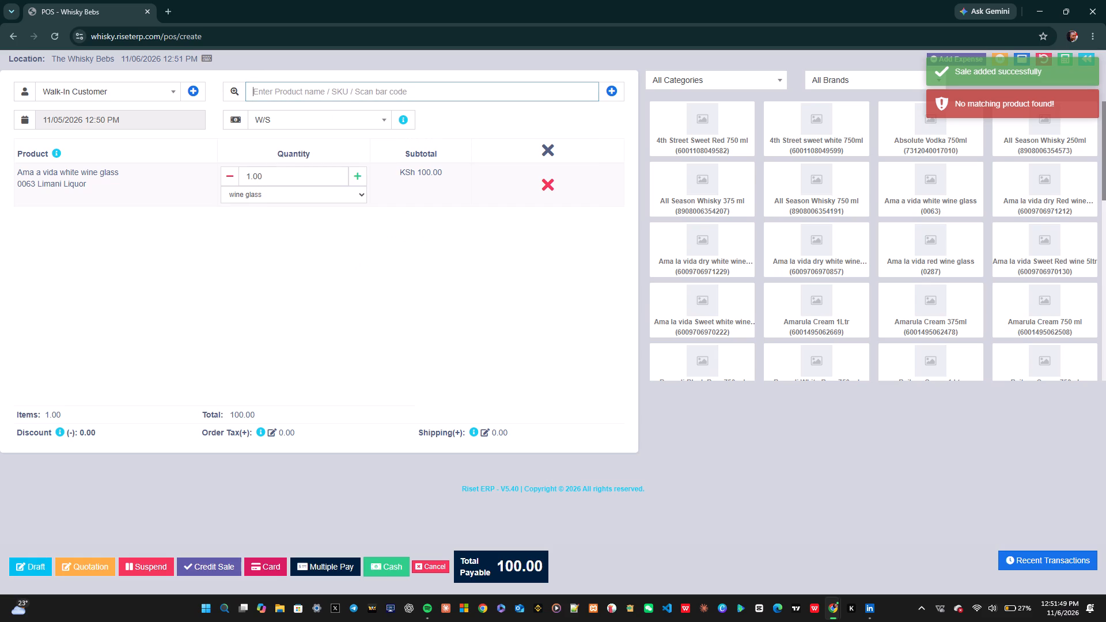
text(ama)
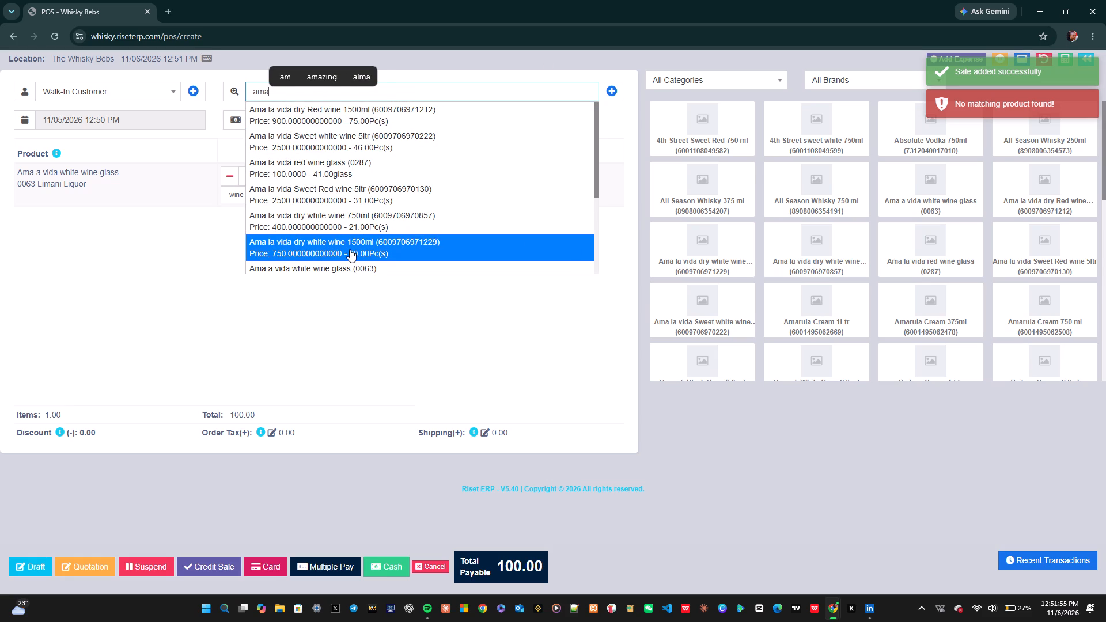
scroll(350, 249, right, 1)
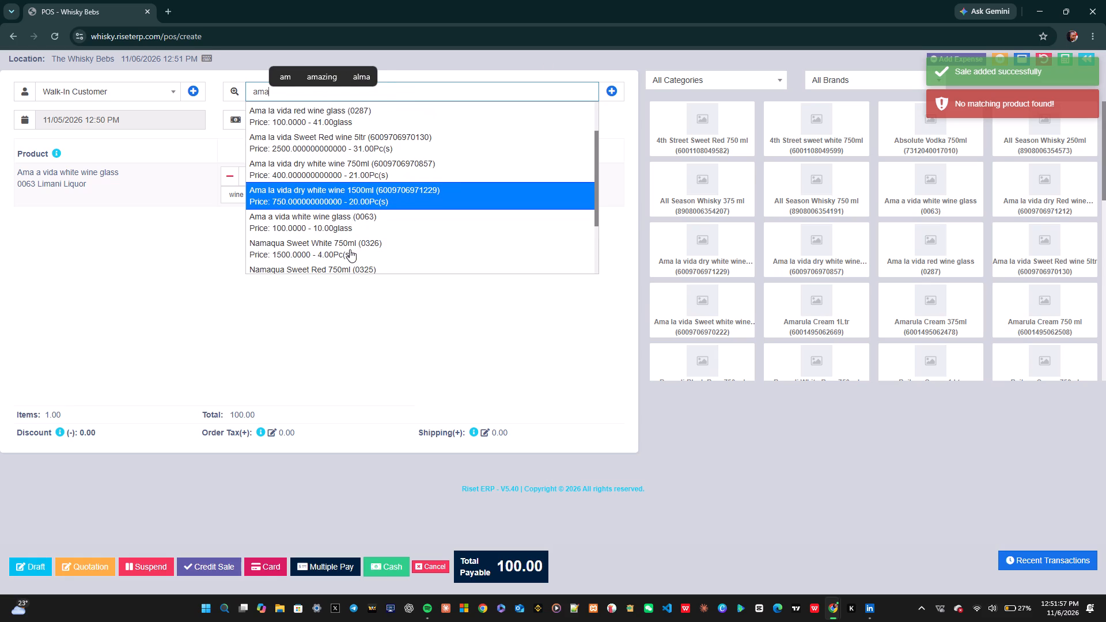
scroll(350, 249, right, 1)
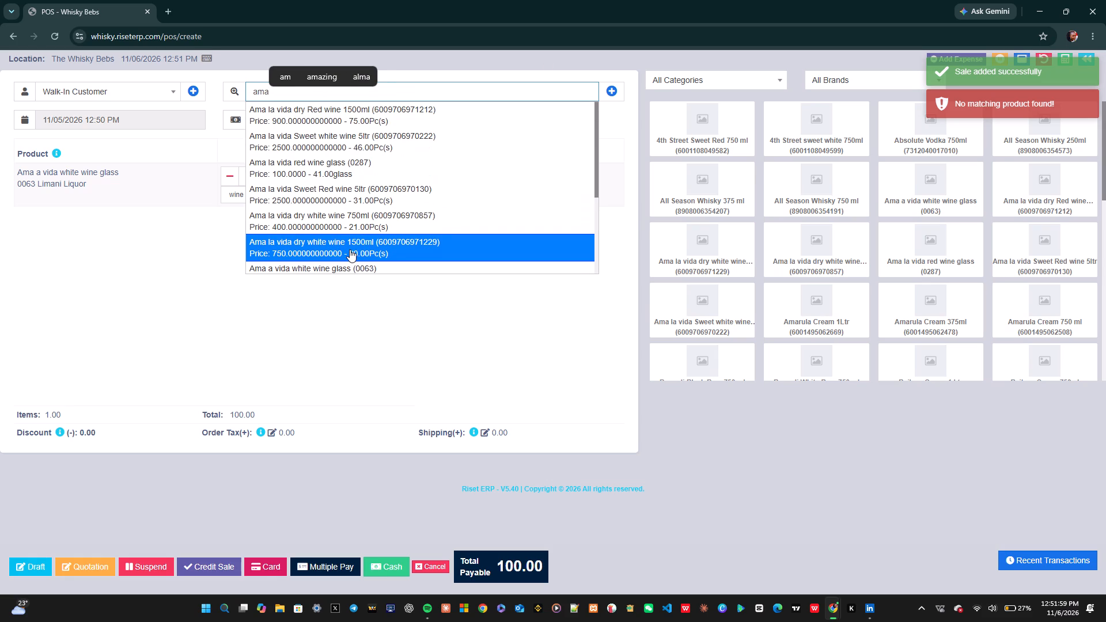
click(368, 229)
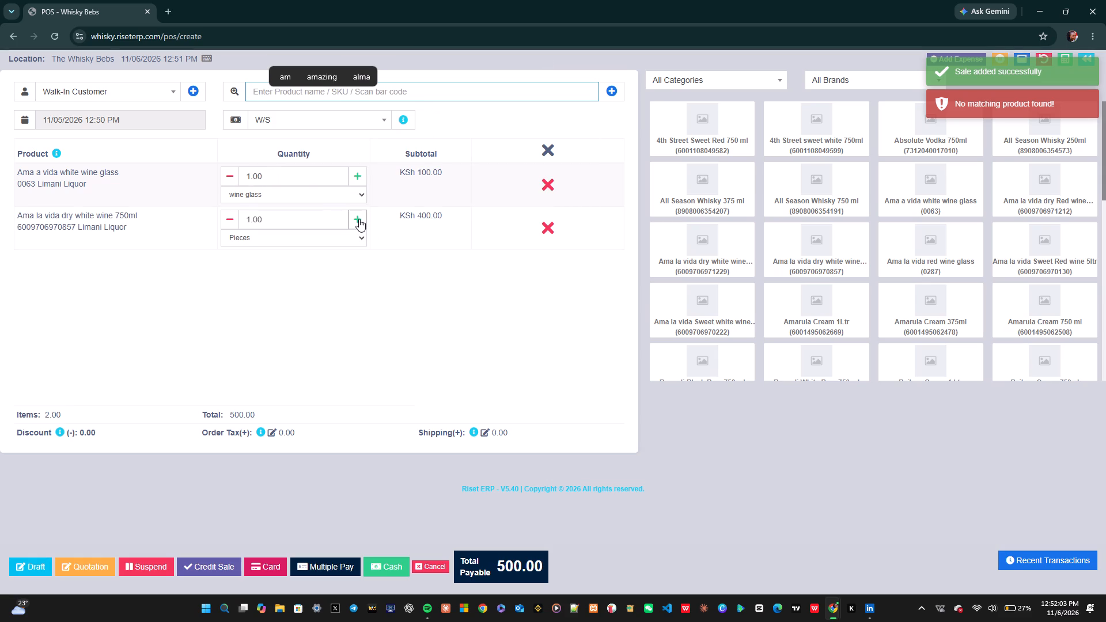
click(359, 219)
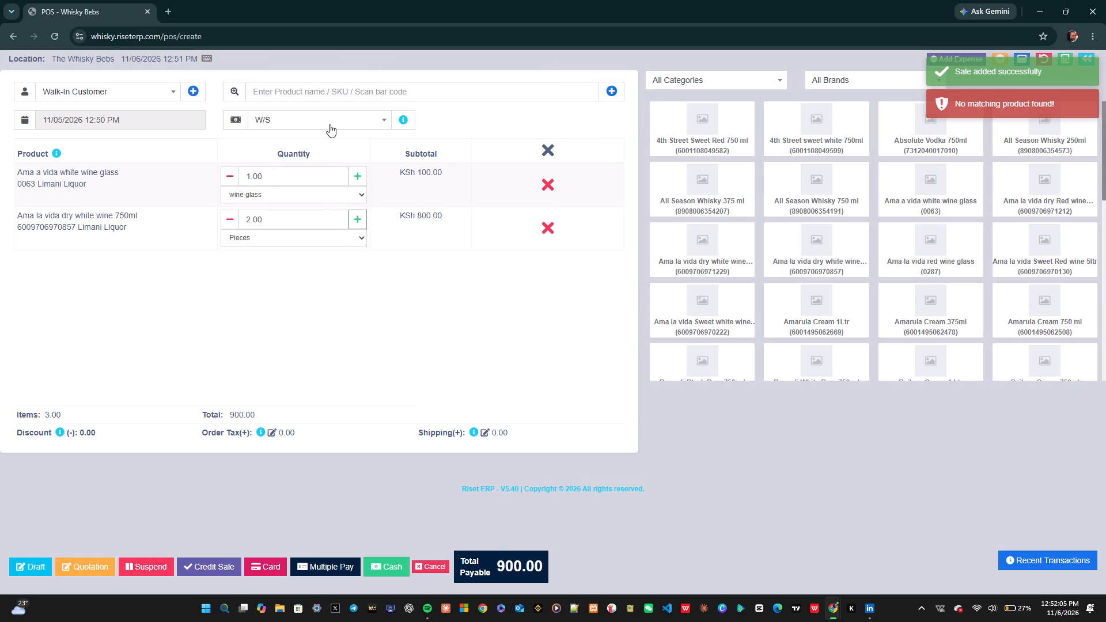
Set the sale's price group back to Default Selling Price.
click(329, 124)
click(327, 143)
click(316, 100)
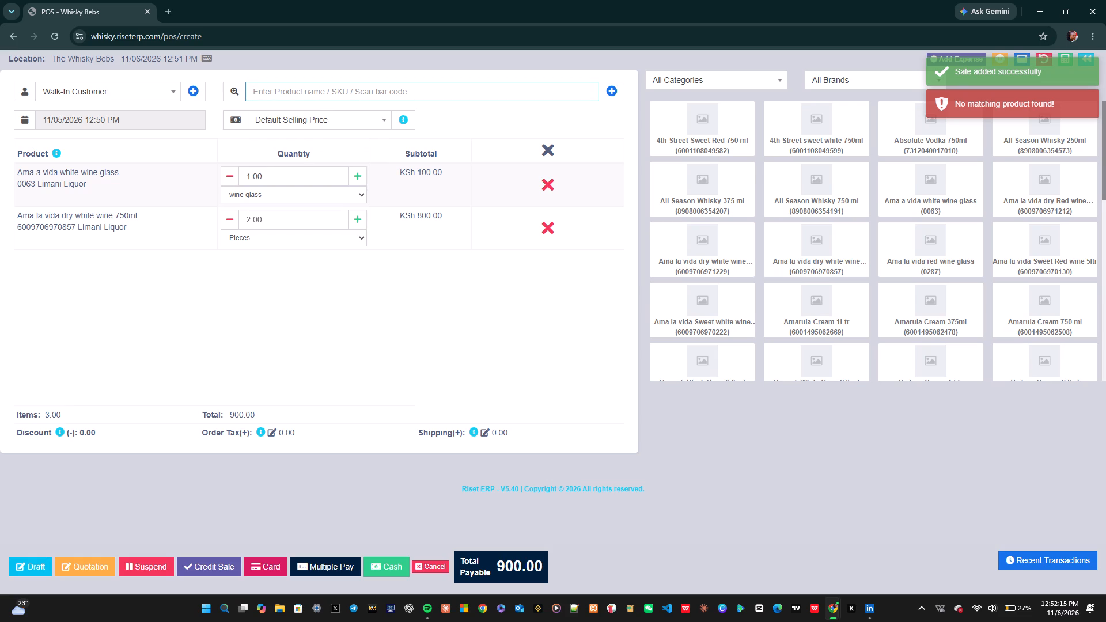
Finalize the two-product white wine sale with Till Number as the payment method and dismiss the receipt without printing.
click(322, 567)
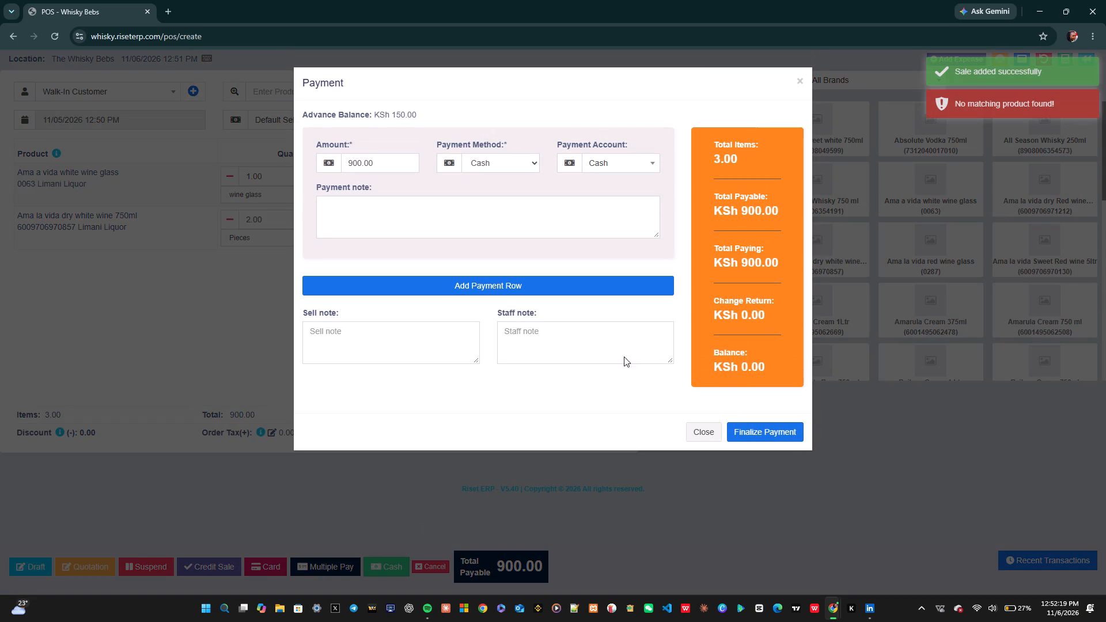
drag(521, 164, 514, 273)
click(514, 273)
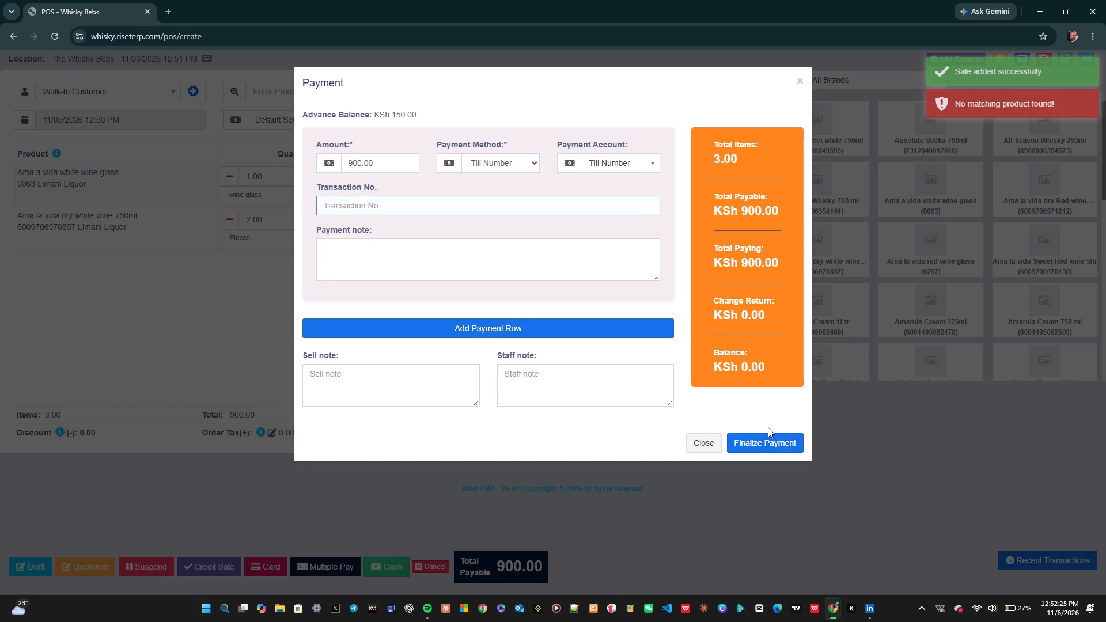
click(772, 444)
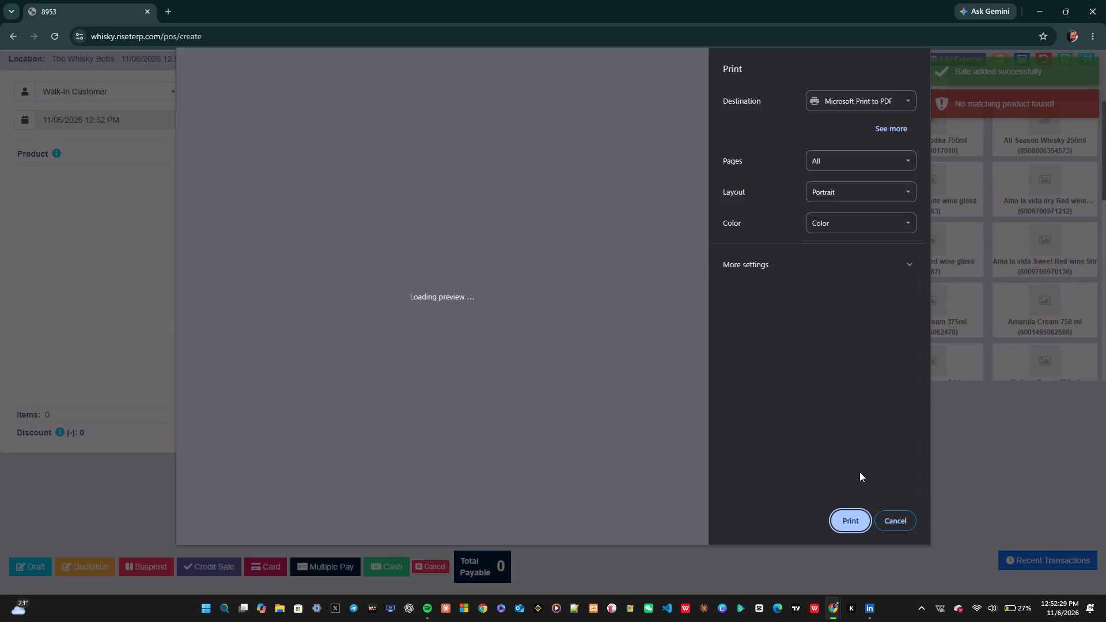
click(904, 518)
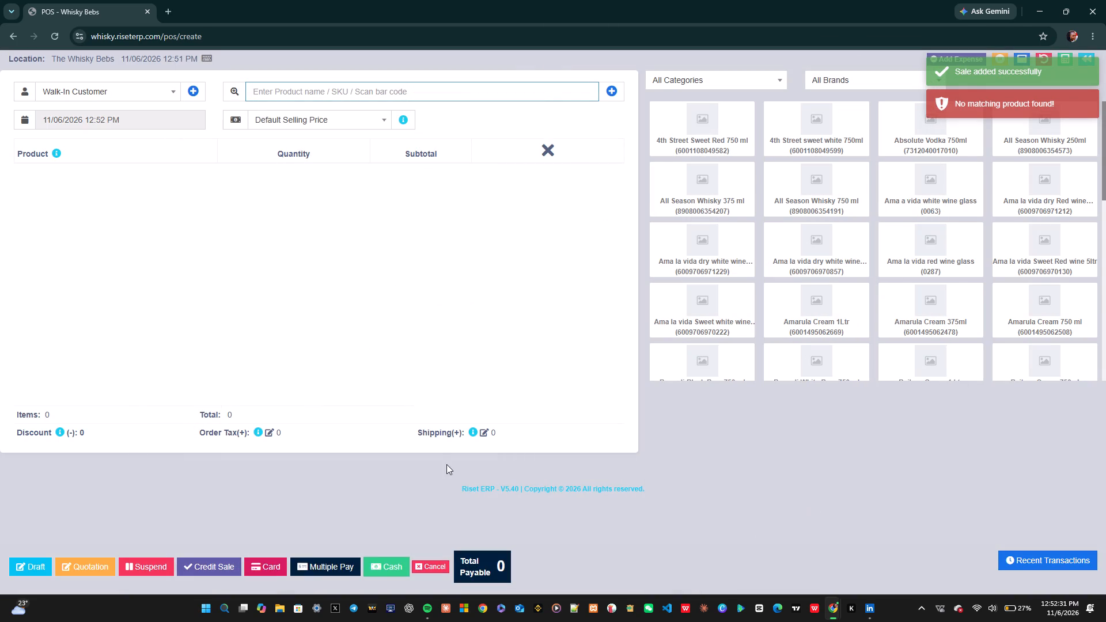
Date the new walk-in sale 11/05/2026.
click(101, 115)
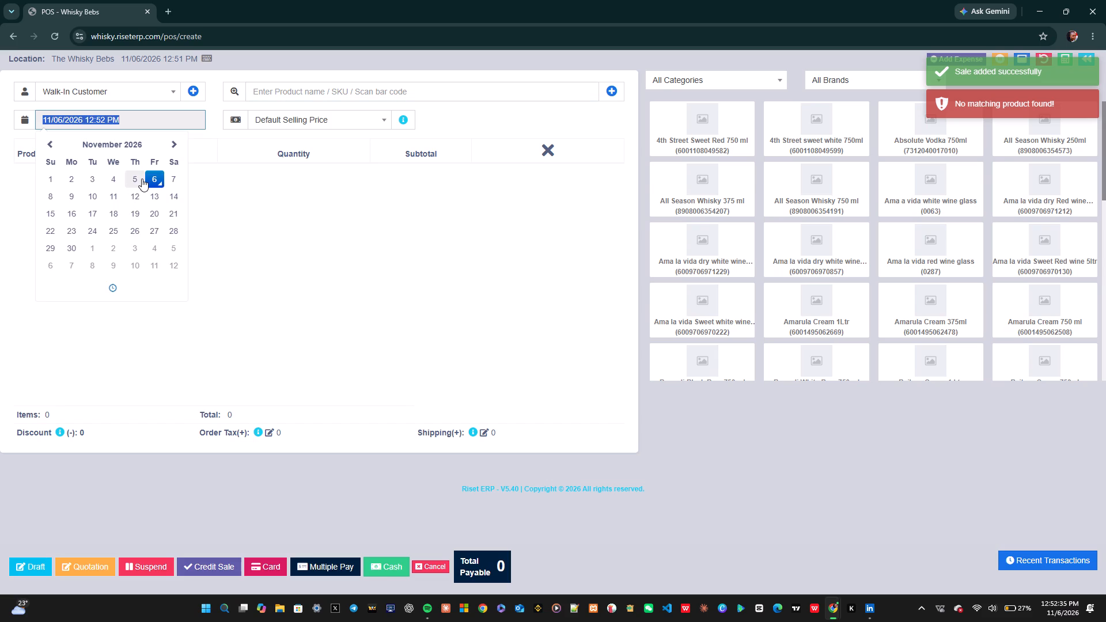
click(142, 179)
click(289, 84)
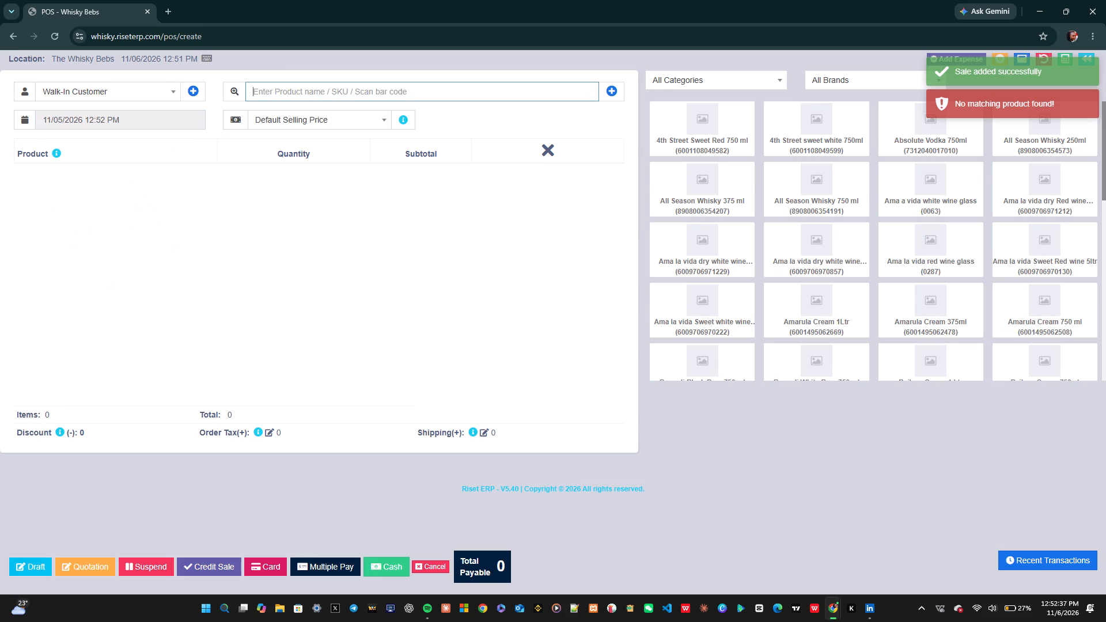
click(285, 89)
Search the customers for "lili" and assign the matching customer to the sale.
click(158, 87)
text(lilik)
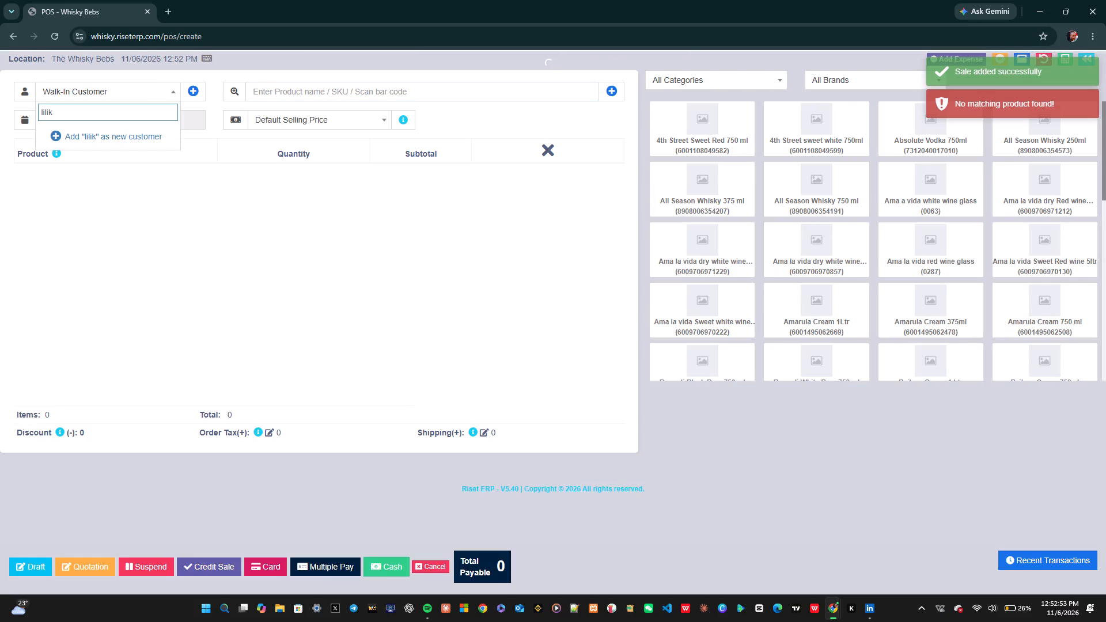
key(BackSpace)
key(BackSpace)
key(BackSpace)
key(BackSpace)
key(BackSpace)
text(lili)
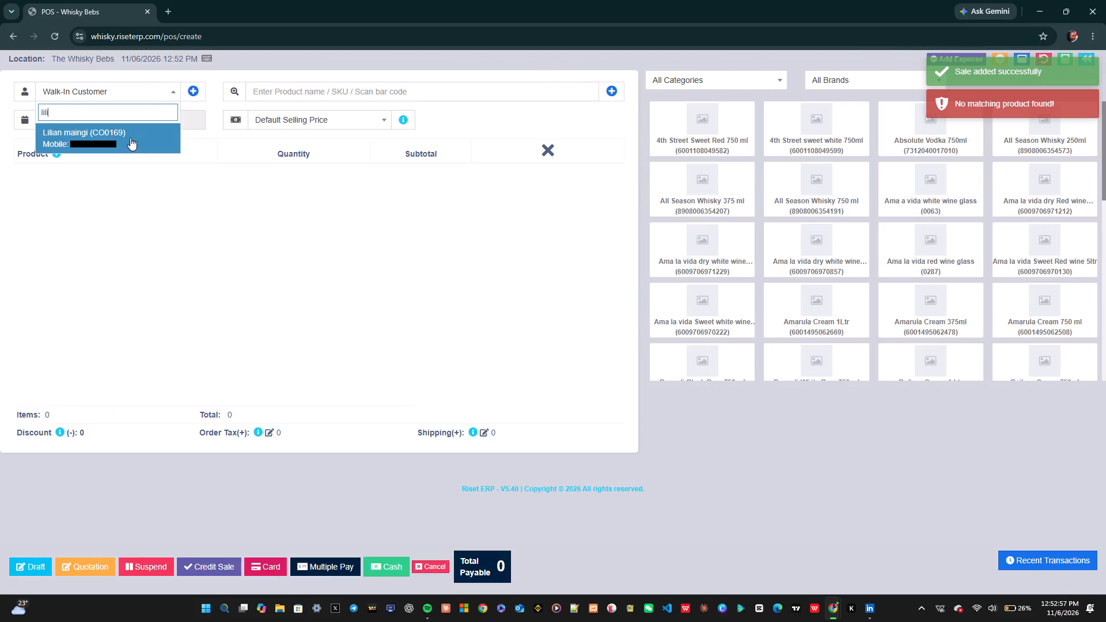
click(125, 141)
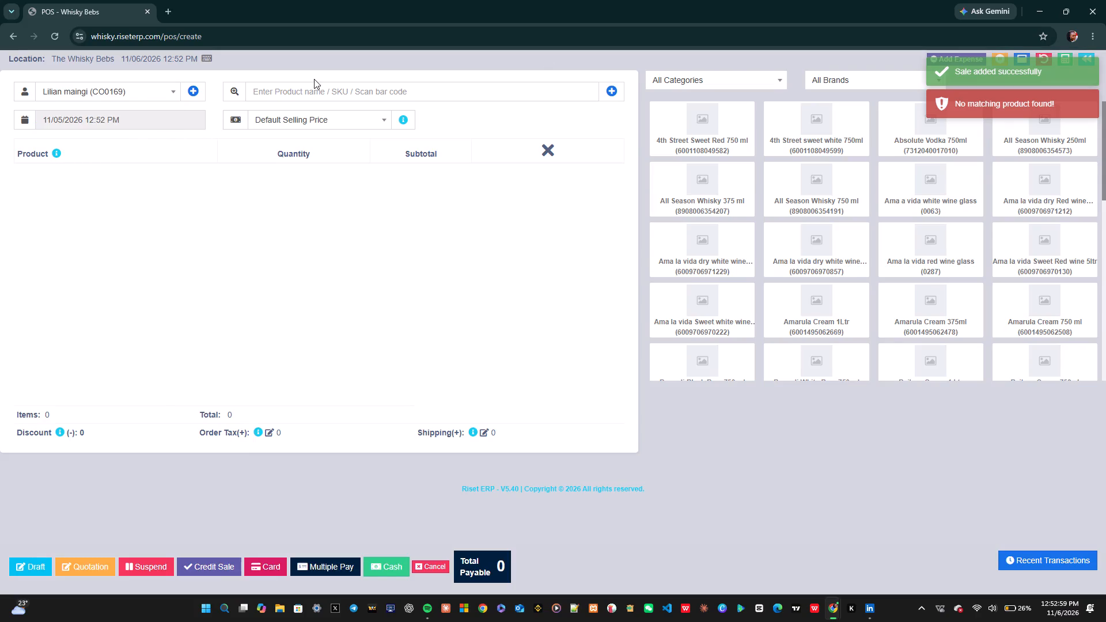
Search the products for "ging" and add one Kenya Cane lemon ginger 250ml to the sale.
click(308, 91)
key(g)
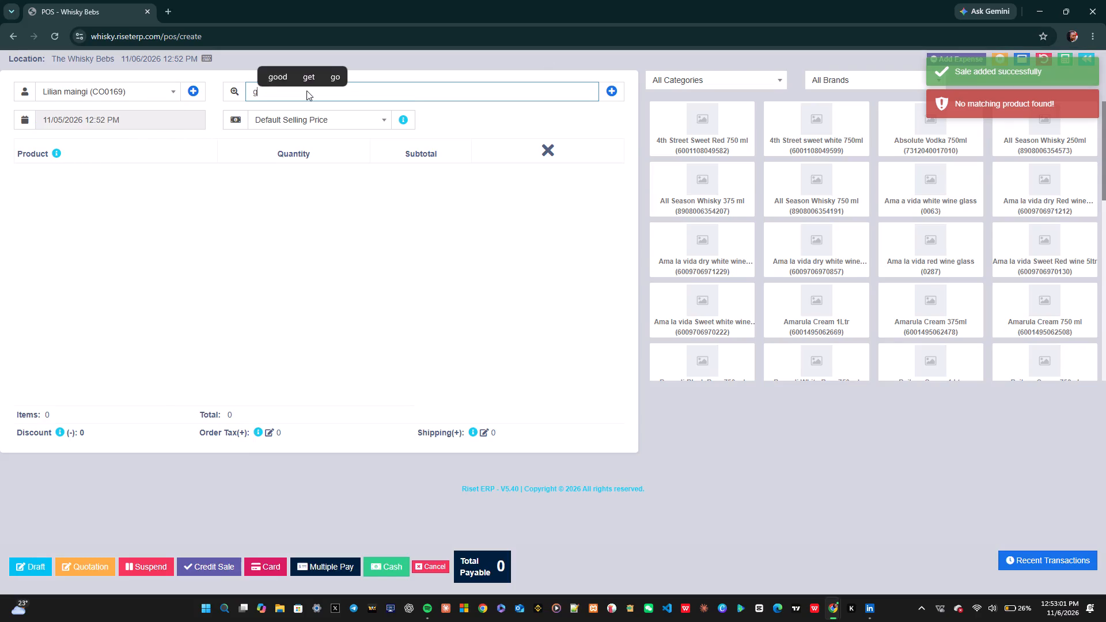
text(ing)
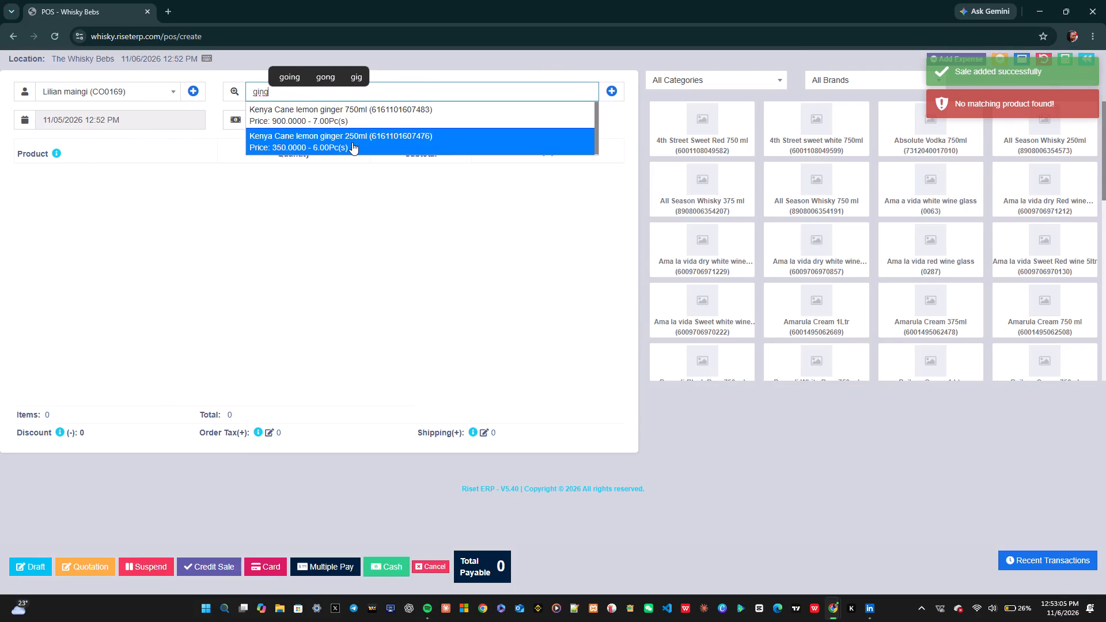
click(352, 142)
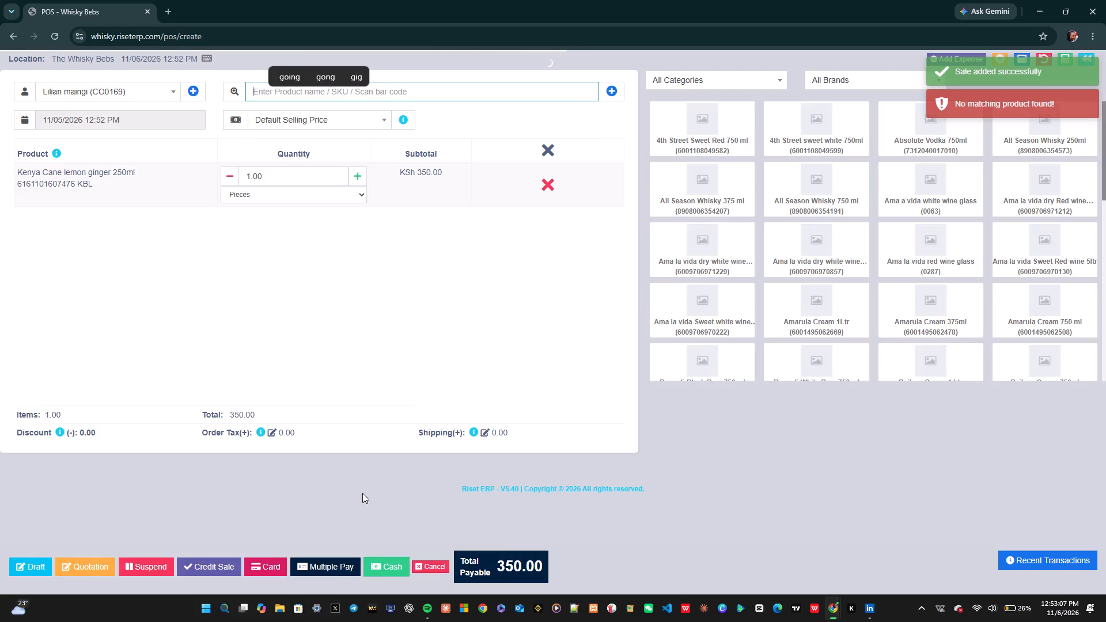
Record the Kenya Cane lemon ginger sale as a credit sale and dismiss the receipt without printing.
click(203, 573)
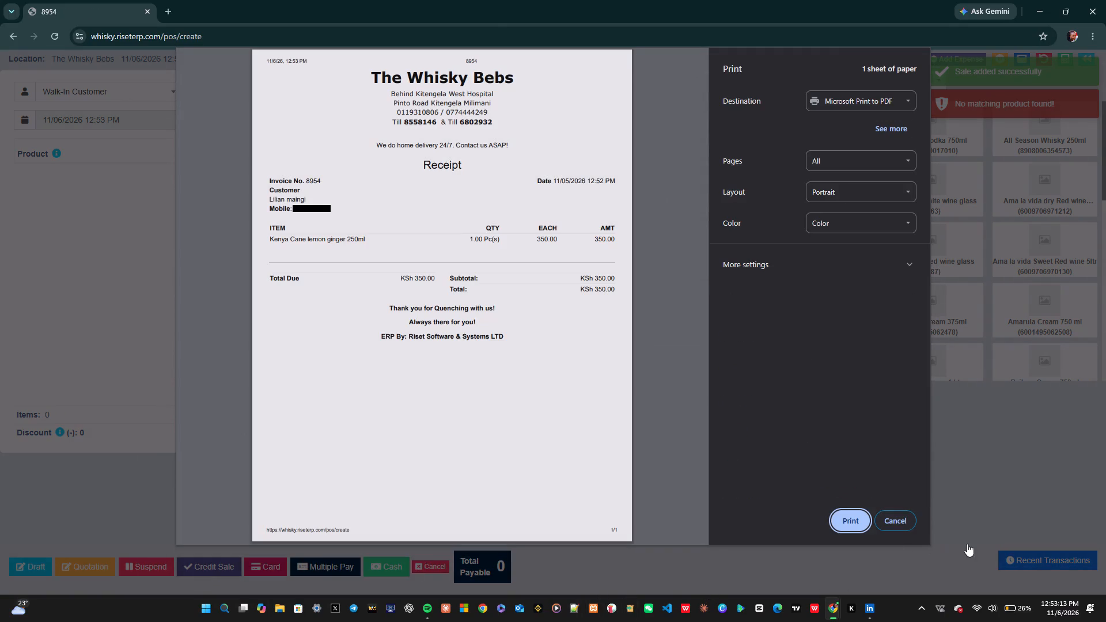
click(905, 513)
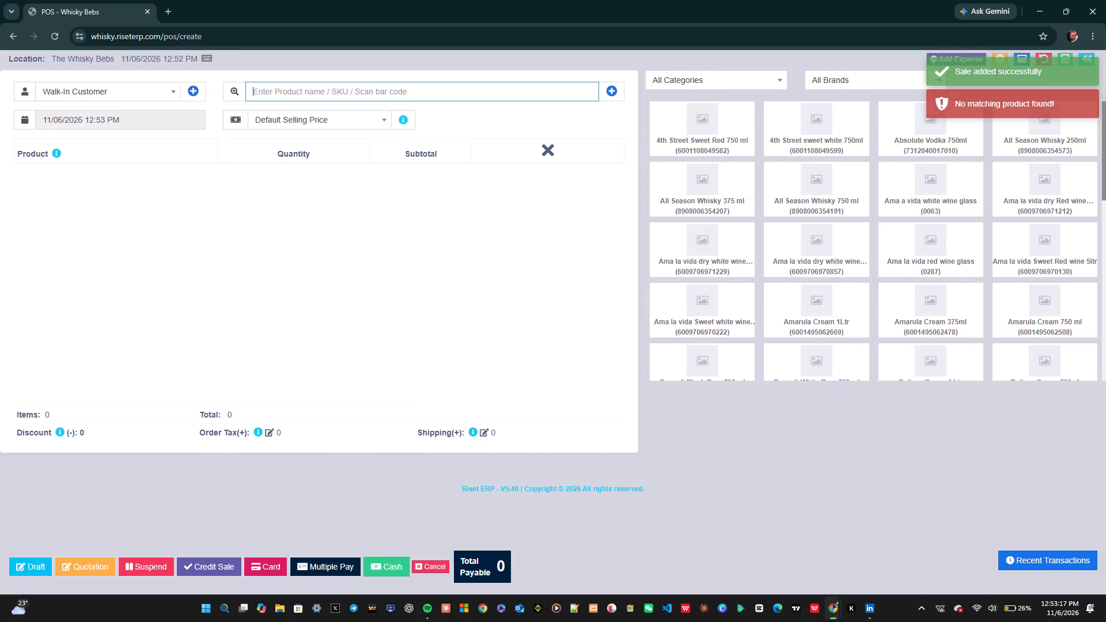
Date the new walk-in sale 11/05/2026.
click(80, 122)
click(138, 185)
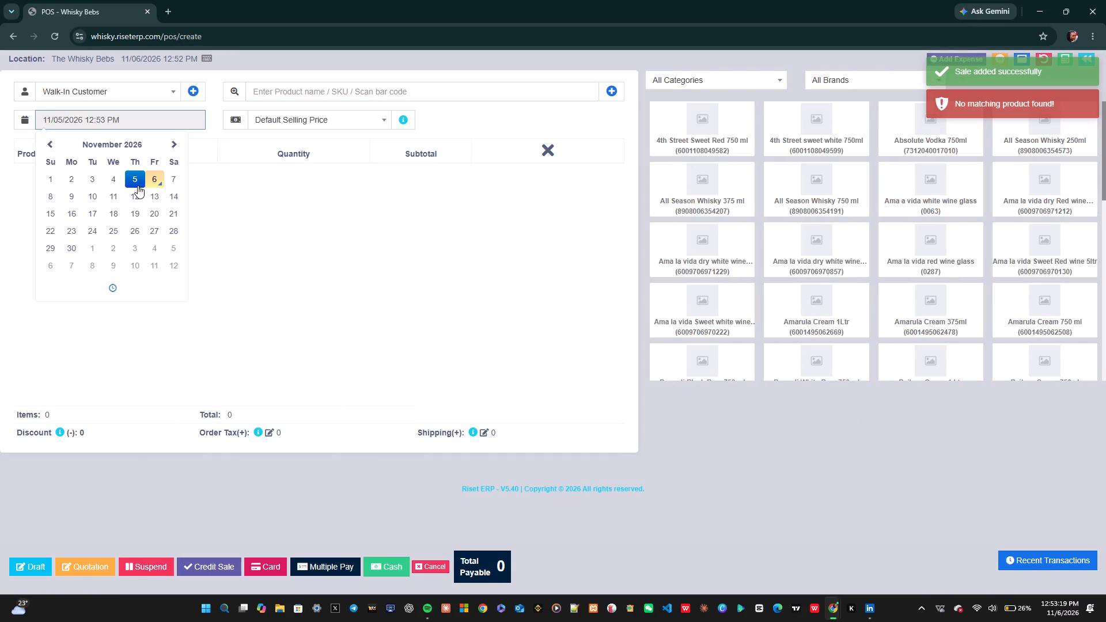
Search the products for "minu" and add one Minute Maid Apple 1 Ltr to the sale.
click(259, 91)
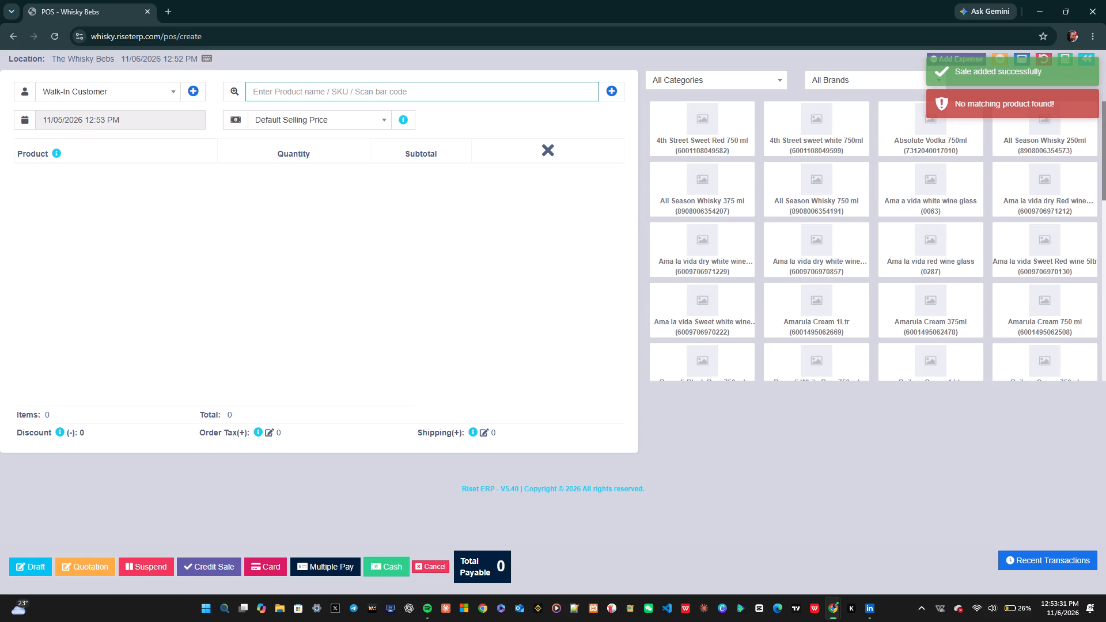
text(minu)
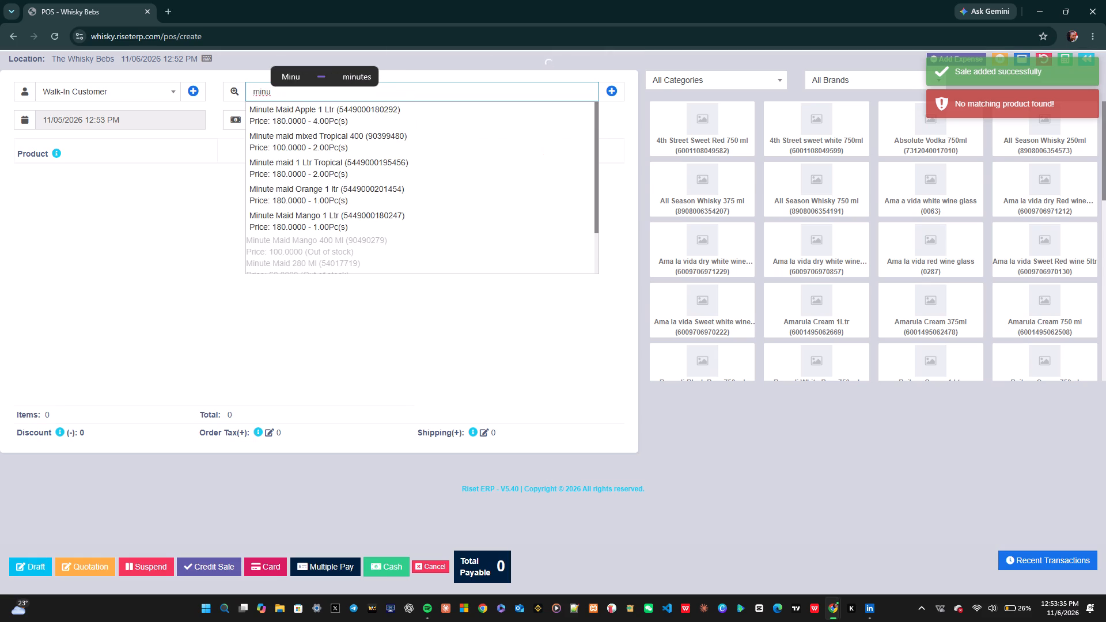
click(297, 116)
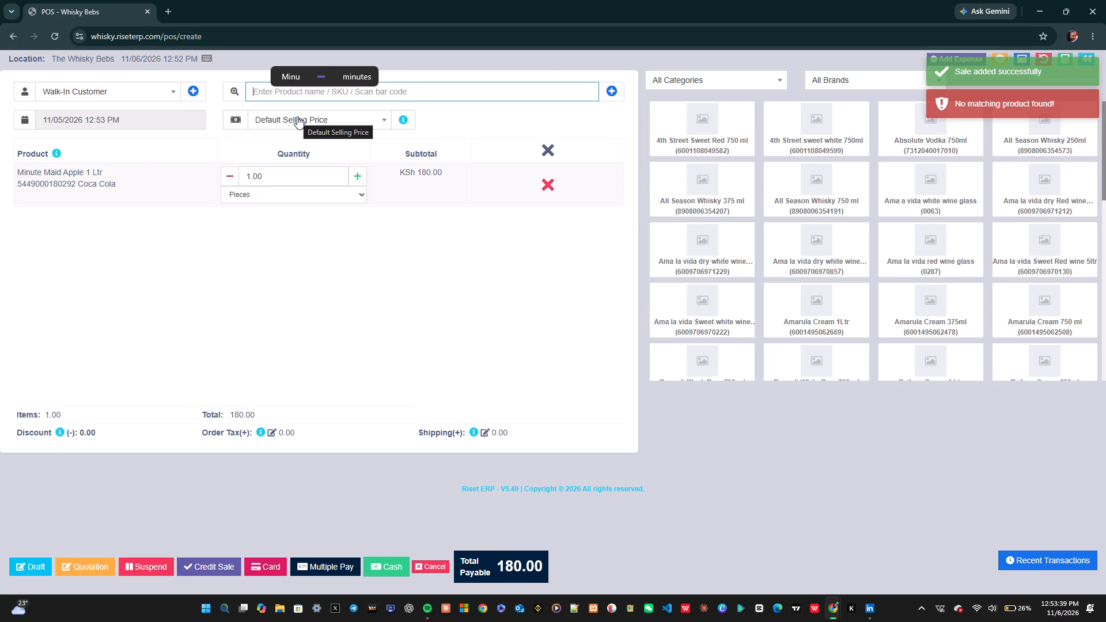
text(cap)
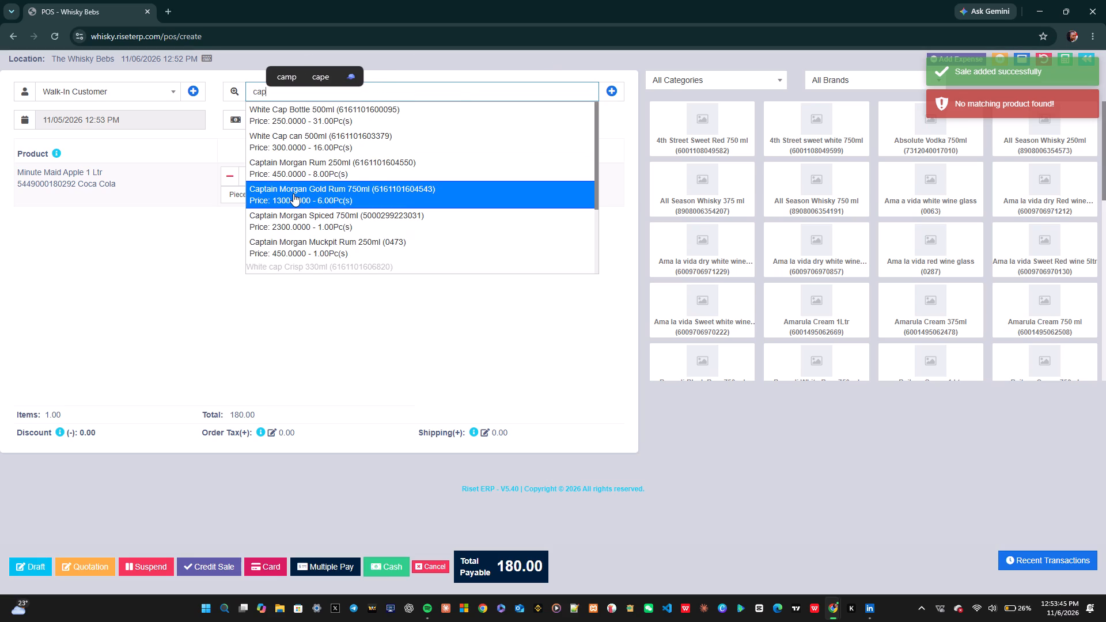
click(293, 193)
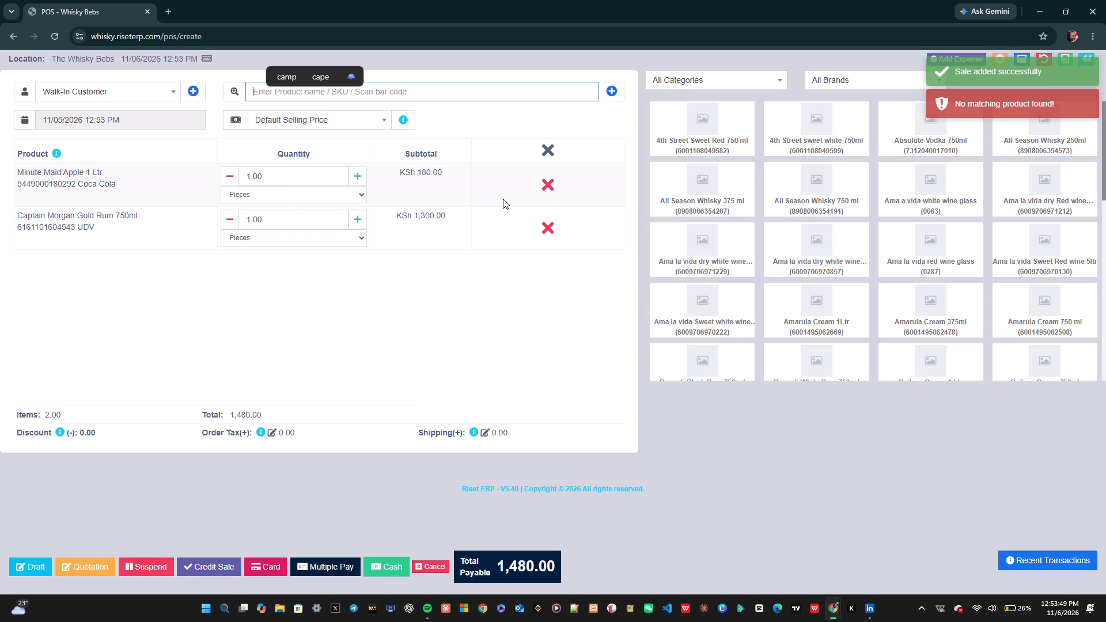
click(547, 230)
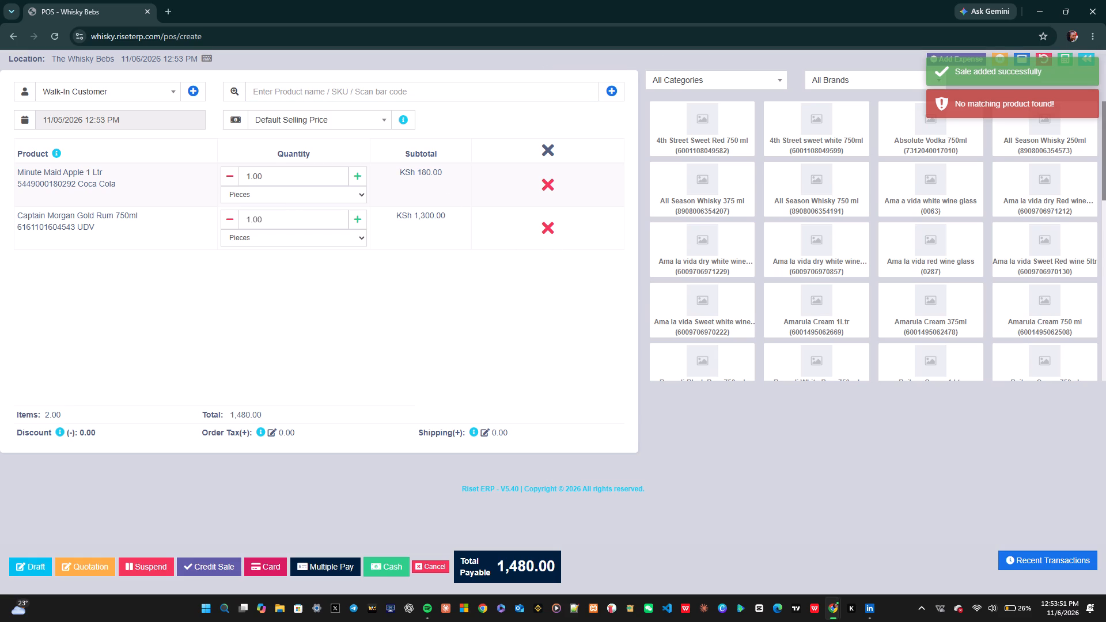
Search the products for "cap" and add one Captain Morgan Rum 250ml to the sale.
click(360, 92)
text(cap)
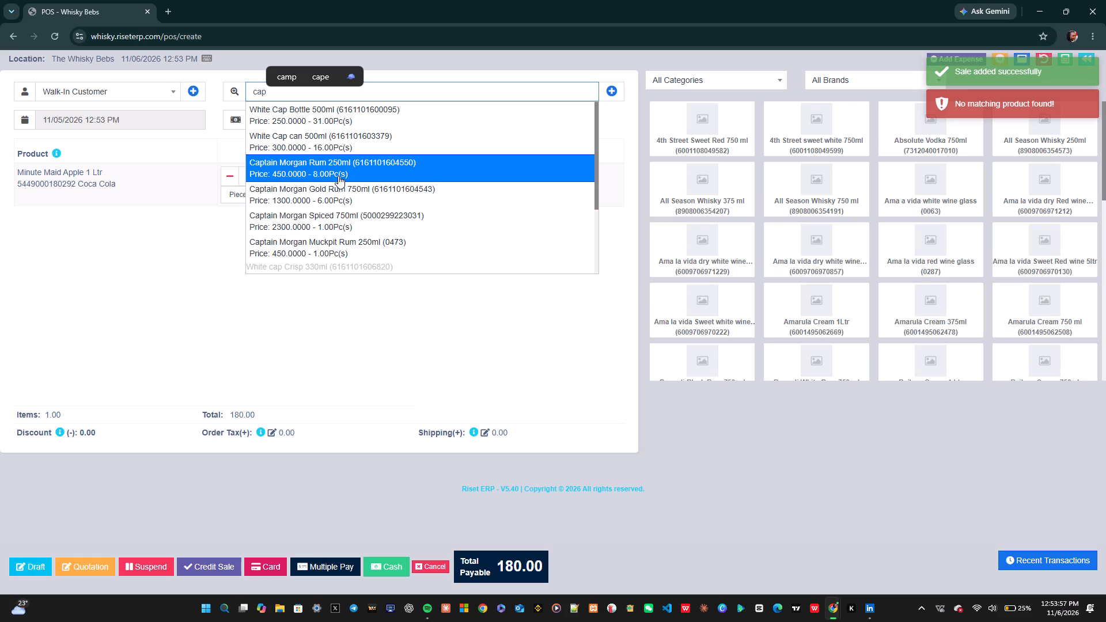
click(338, 176)
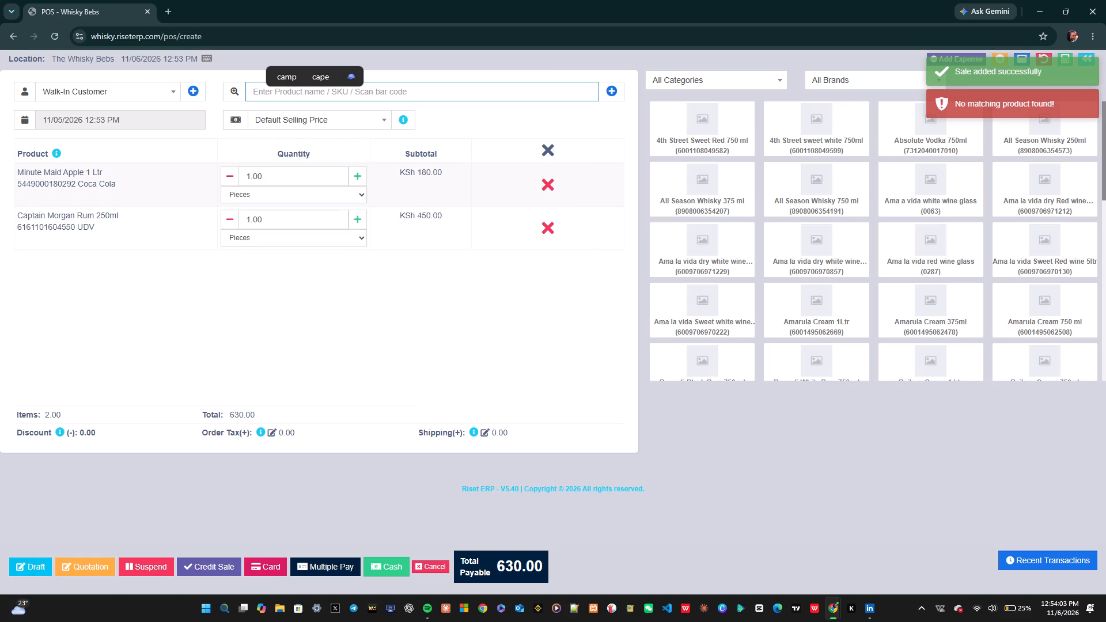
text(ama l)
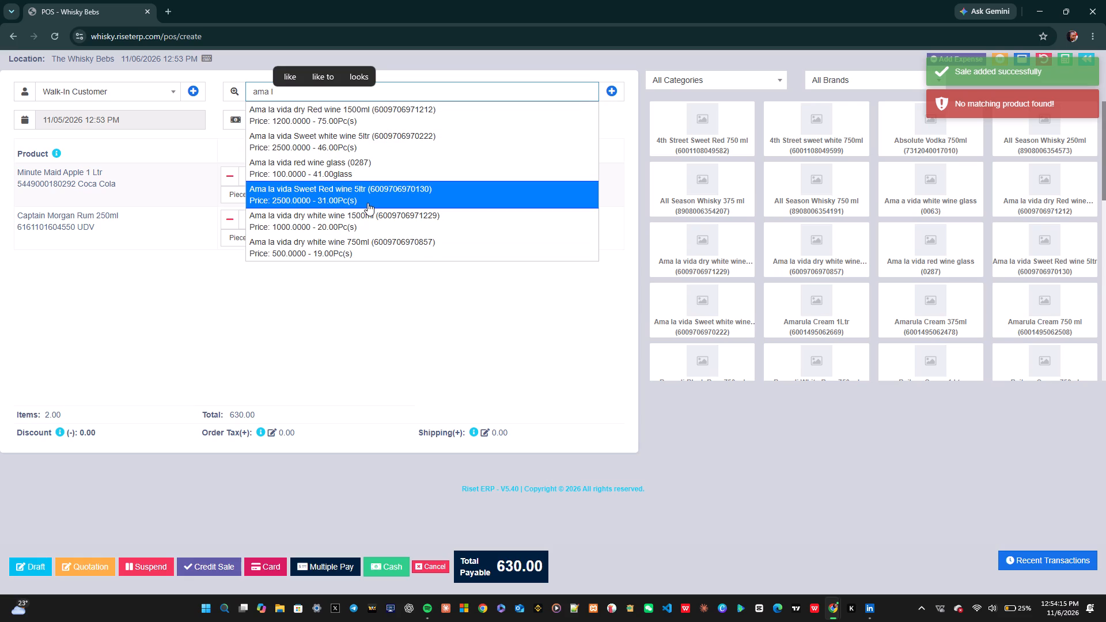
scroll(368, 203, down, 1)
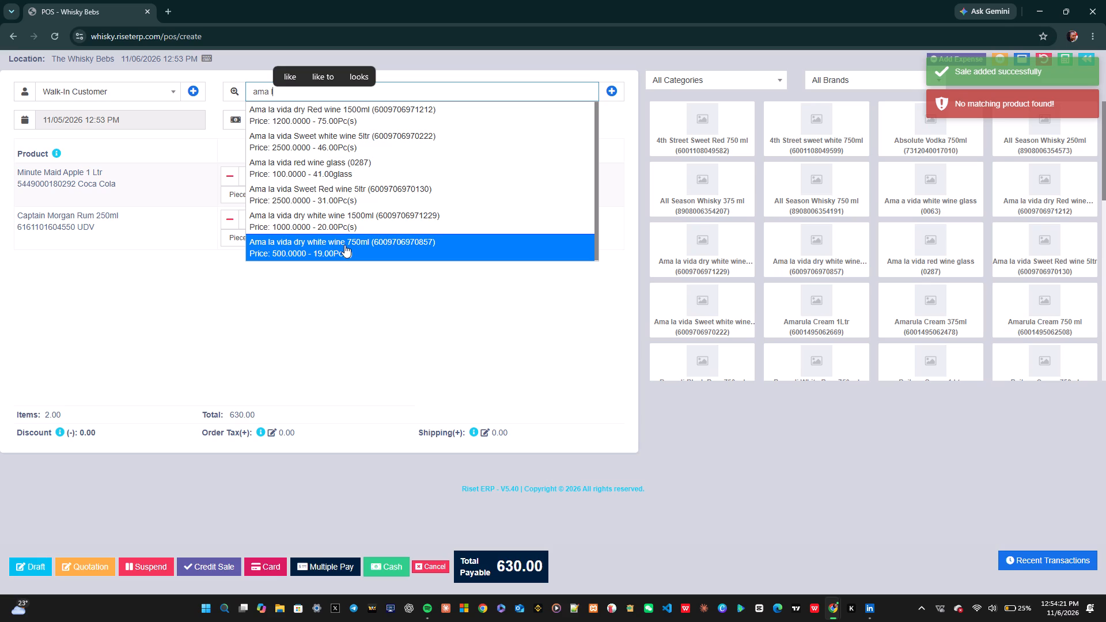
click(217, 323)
Switch the price group to W/S, search for "ama l" and add Ama la vida dry white wine 750ml with a quantity of 2.
drag(313, 122, 304, 152)
click(304, 152)
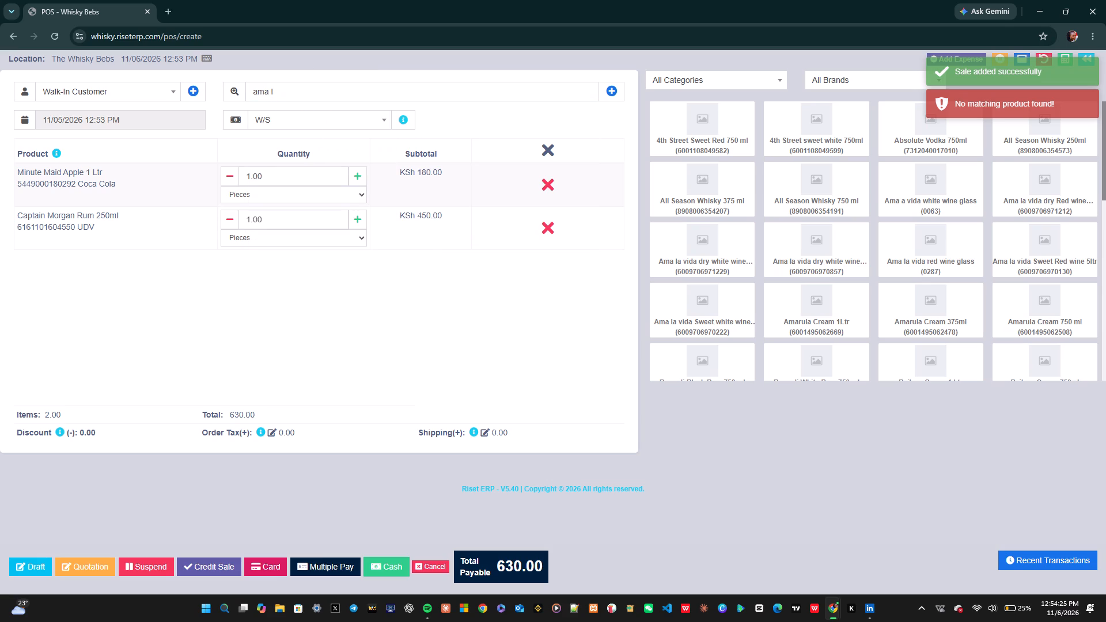
click(306, 87)
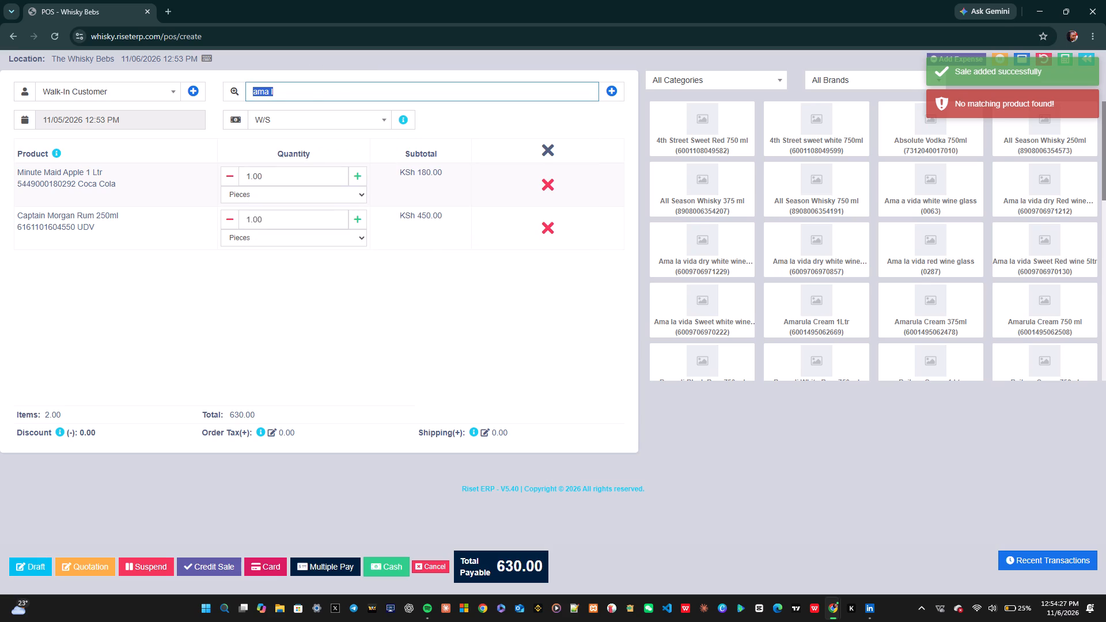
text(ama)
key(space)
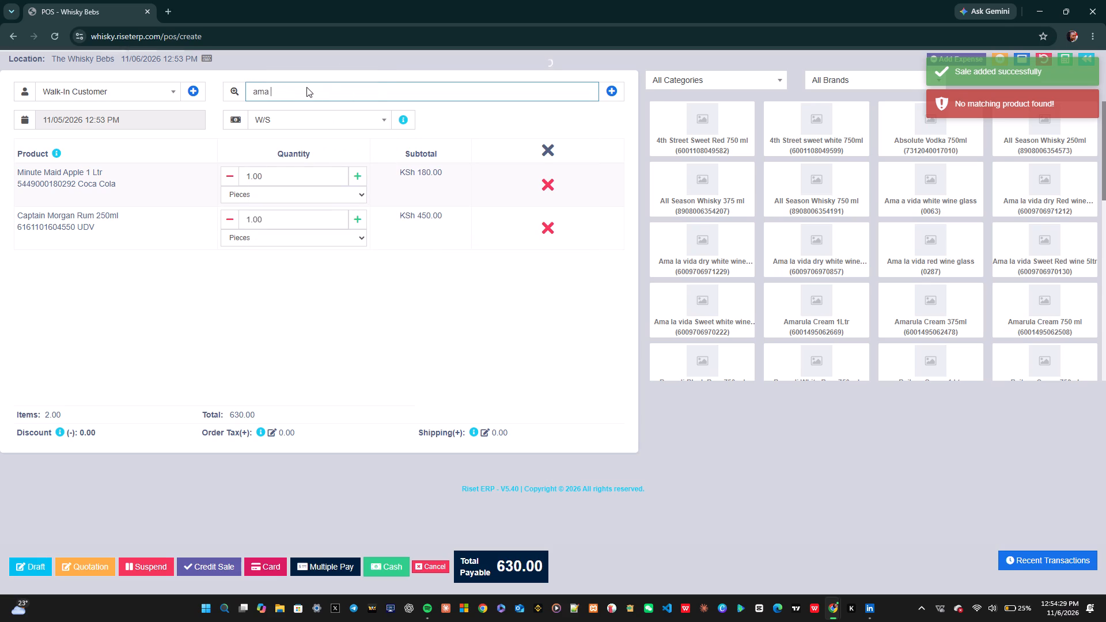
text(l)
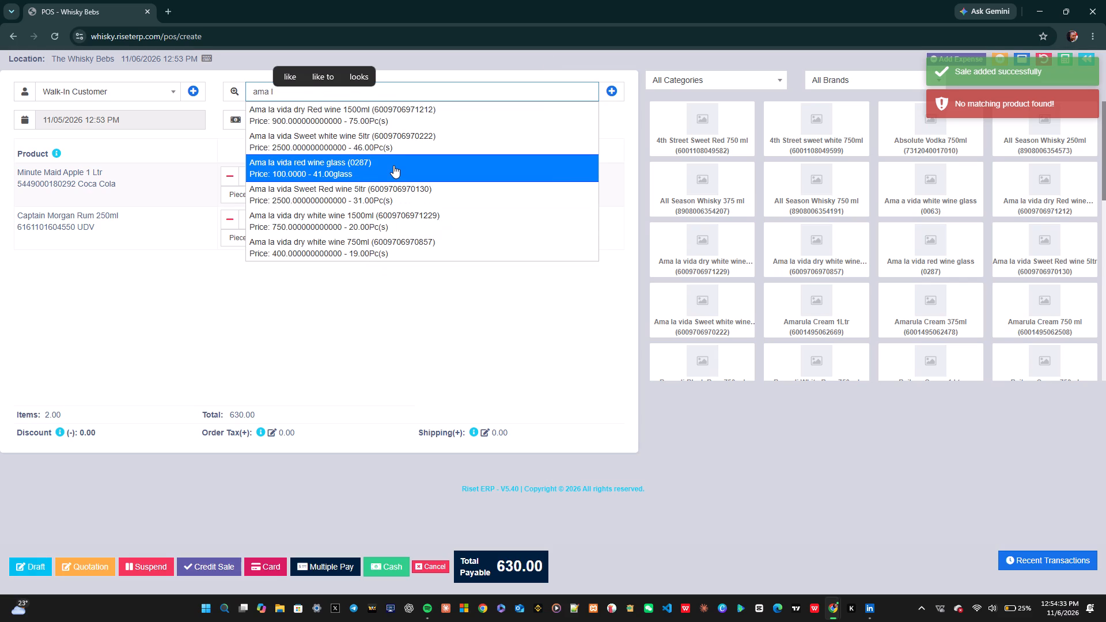
click(379, 237)
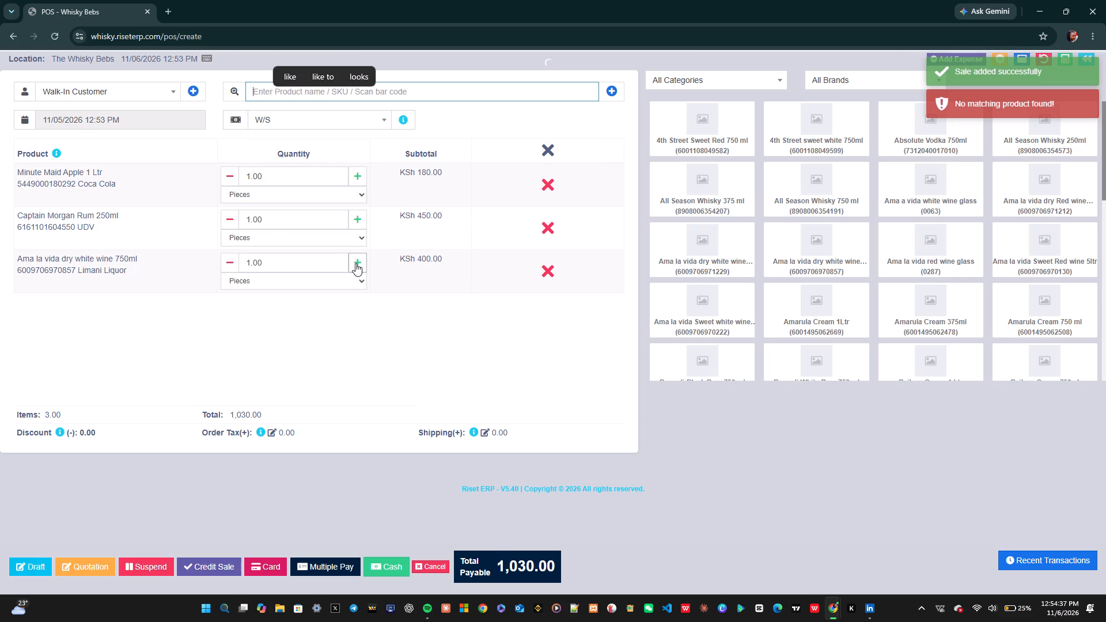
click(355, 263)
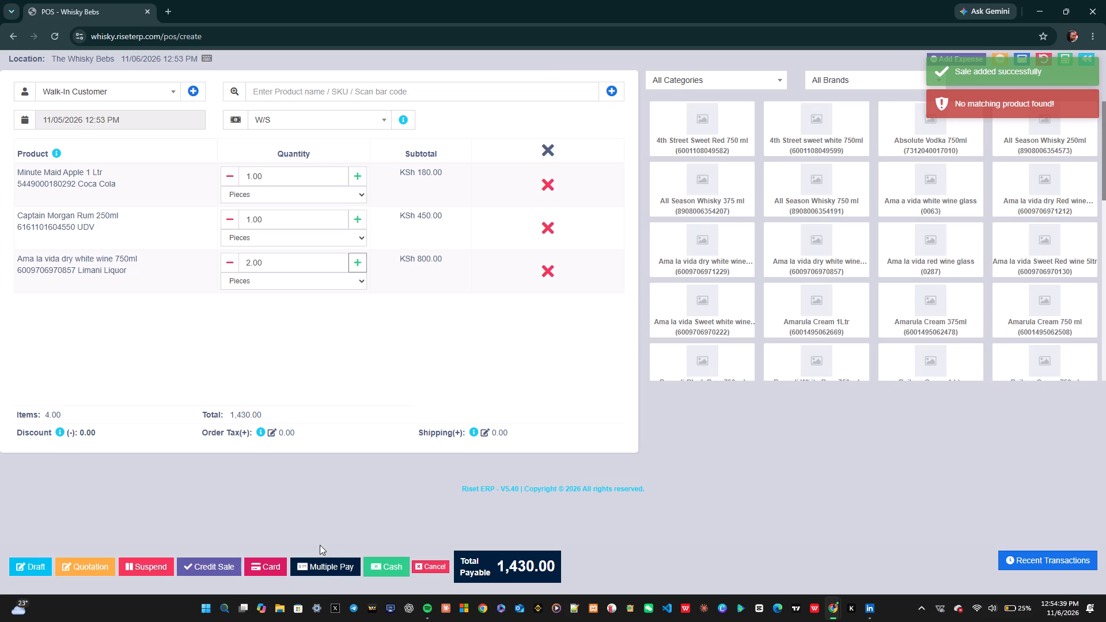
Finalize the juice, rum and white wine sale with Till Number as the payment method.
click(329, 561)
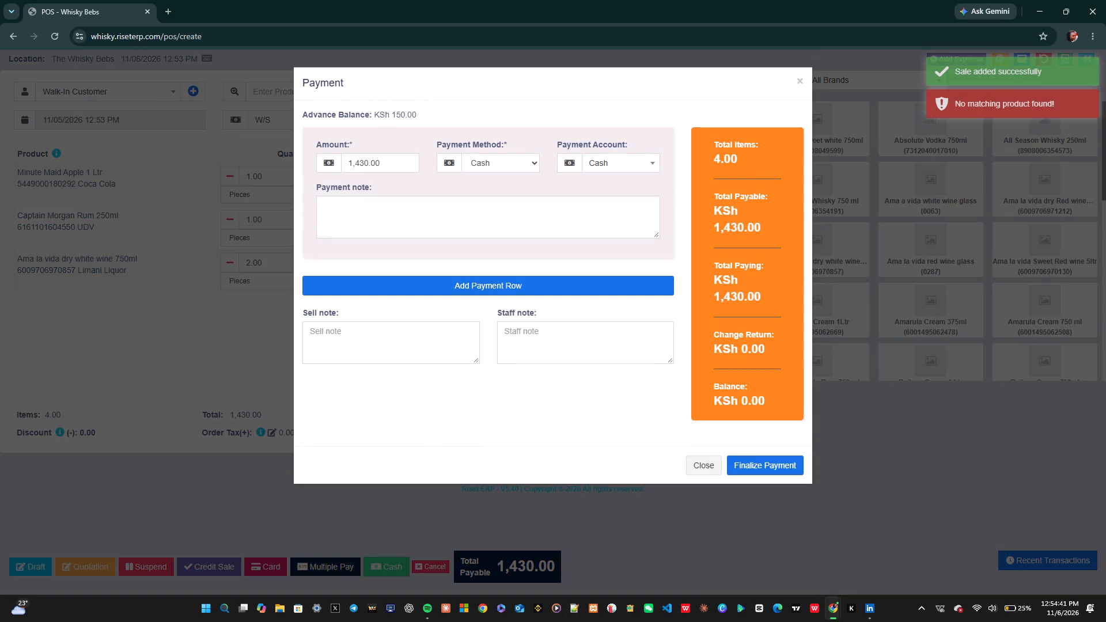
click(510, 169)
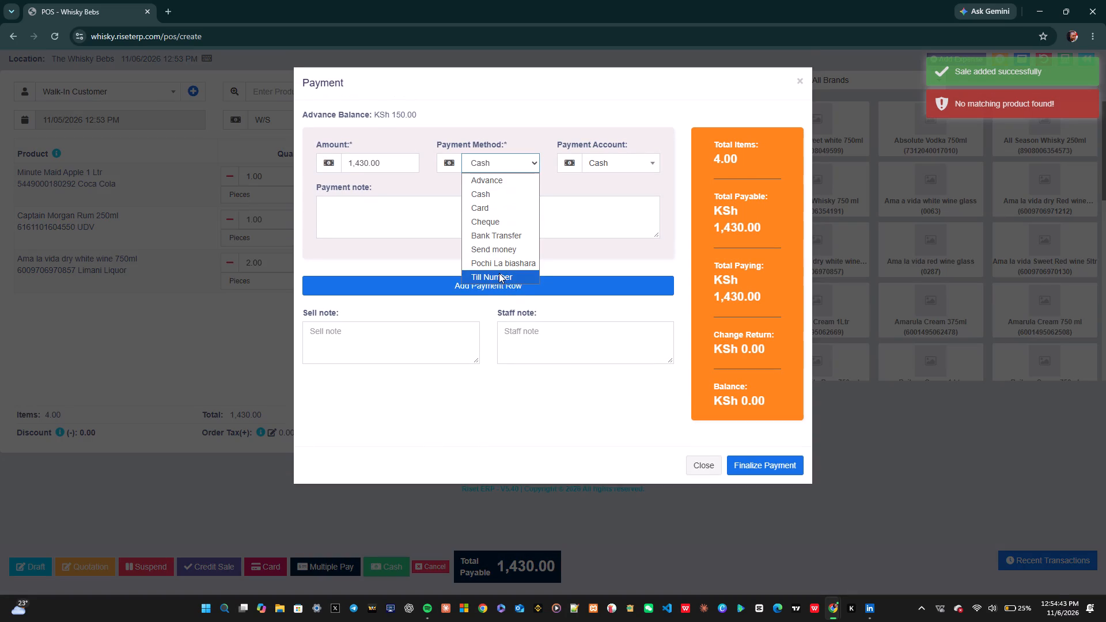
click(498, 273)
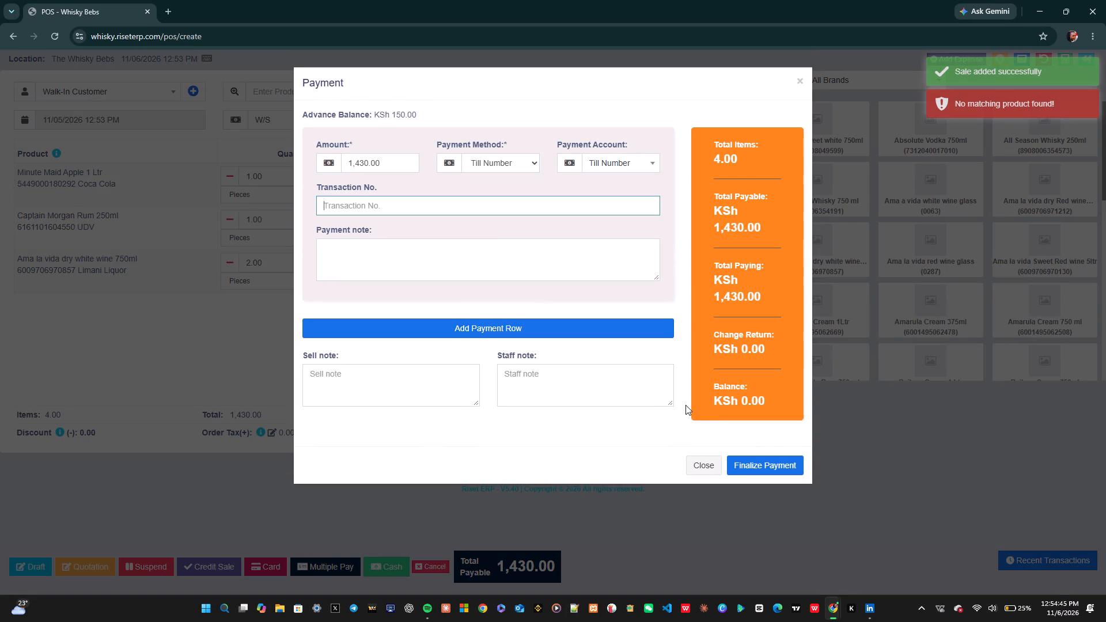
click(751, 459)
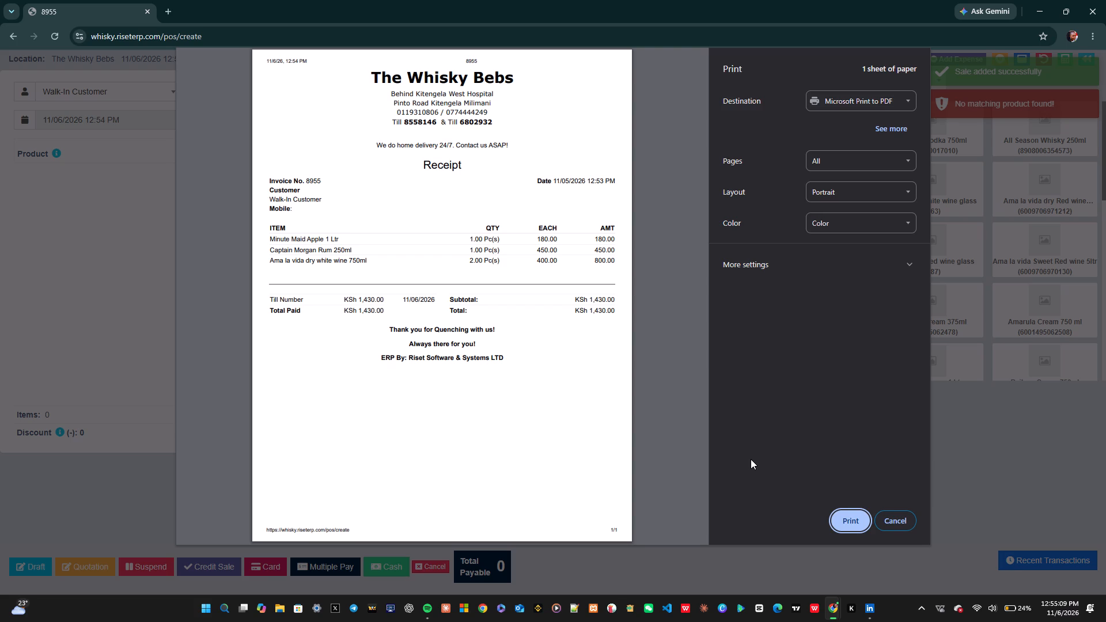
Dismiss the receipt for invoice 8955 without printing it.
click(896, 512)
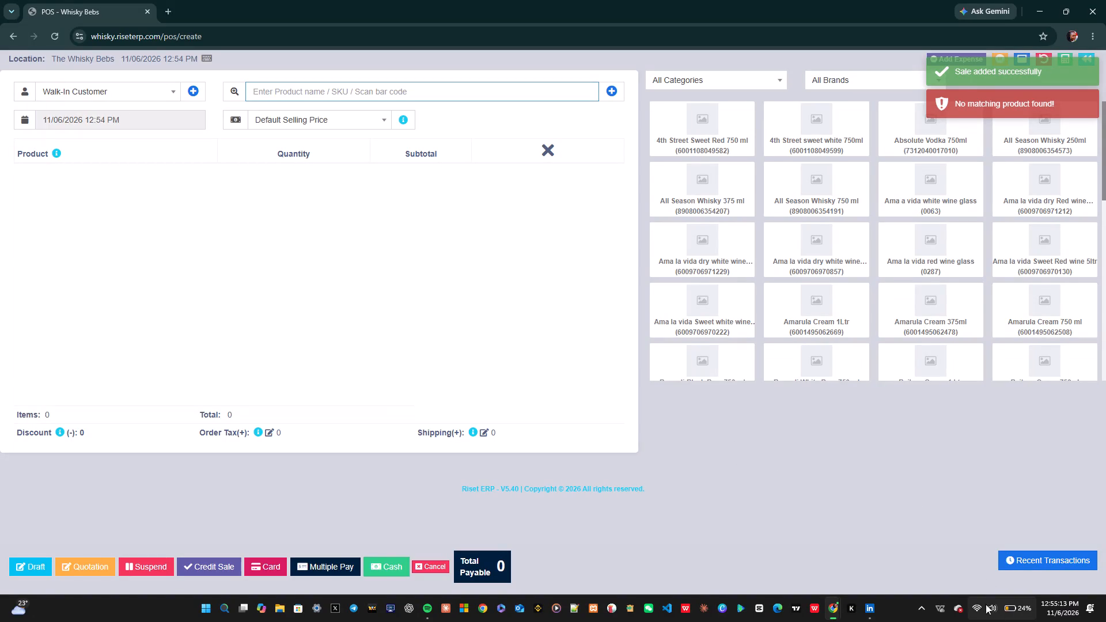
Resume the paused Spotify music from the system's media controls, skip to the following track, and return to the sale page.
click(976, 602)
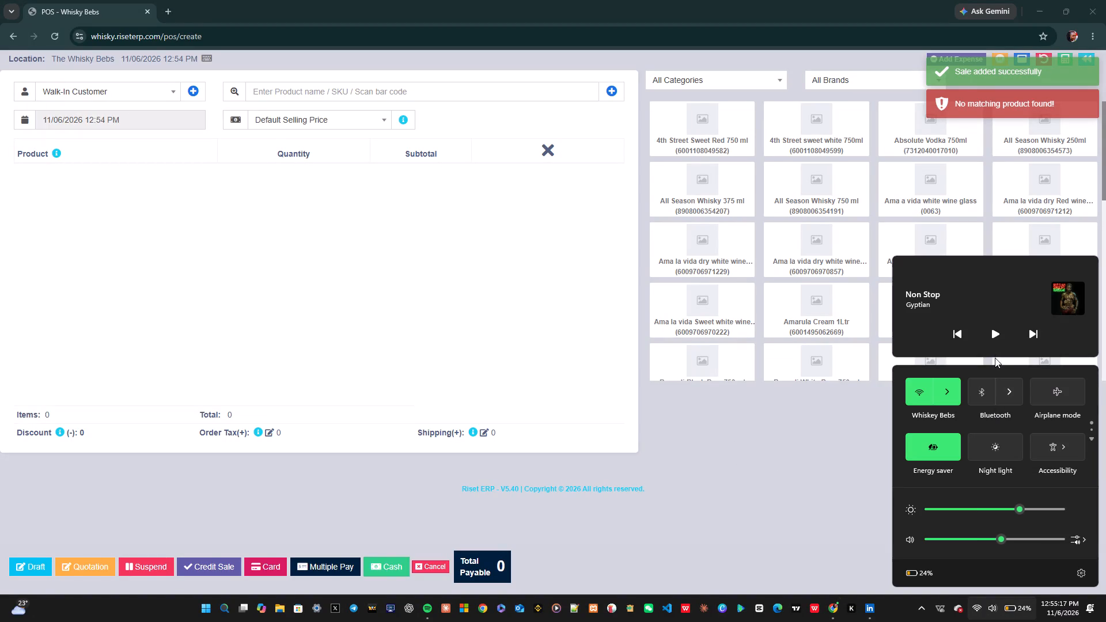
click(997, 337)
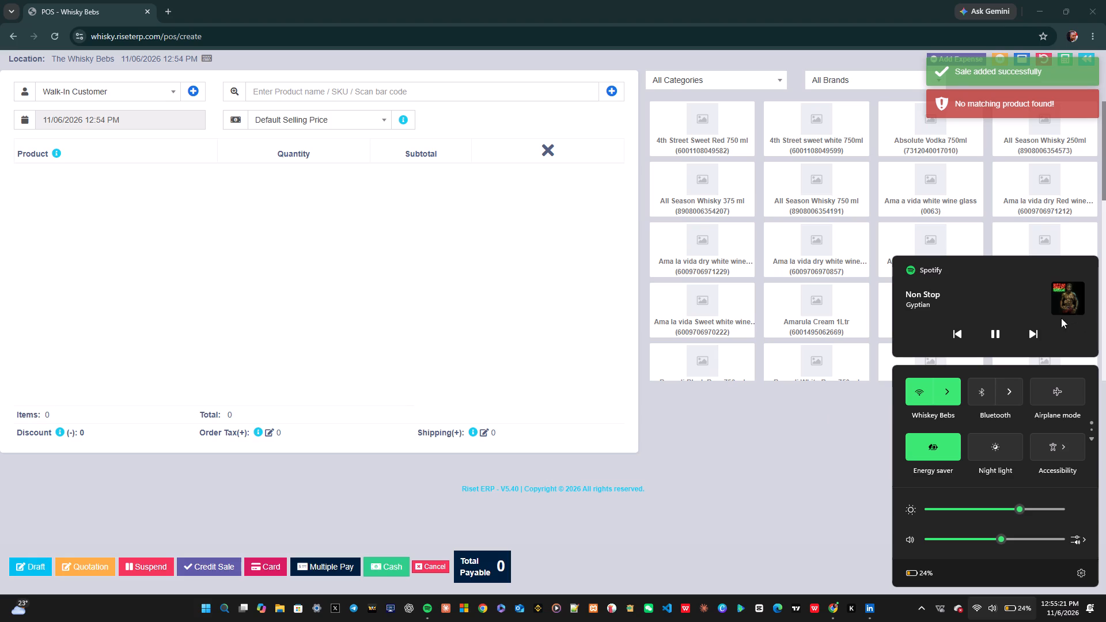
click(1038, 329)
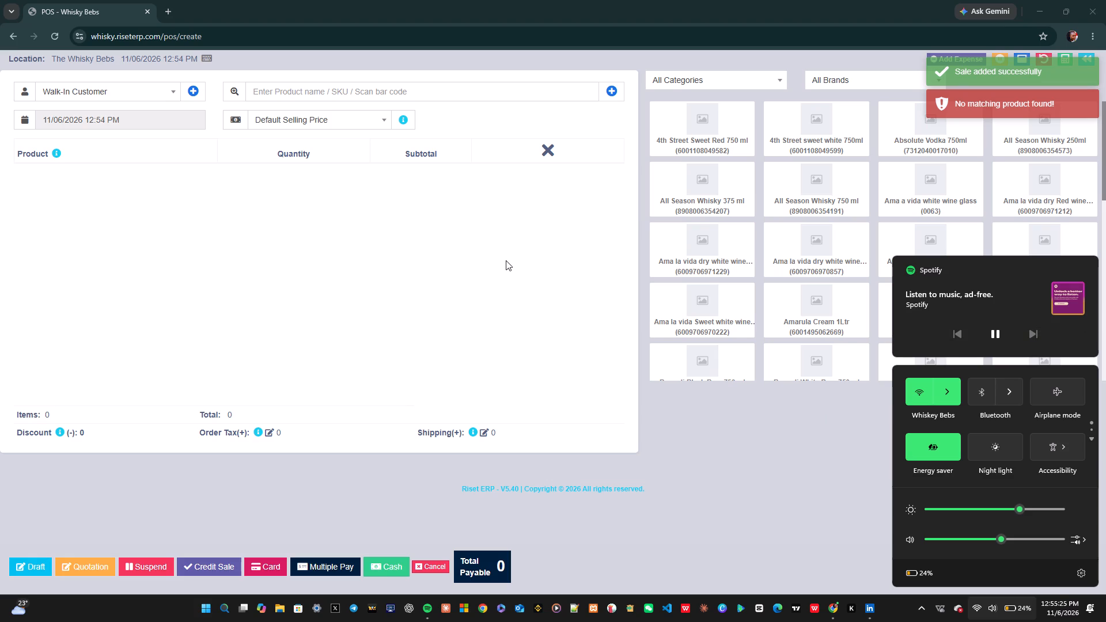
click(292, 88)
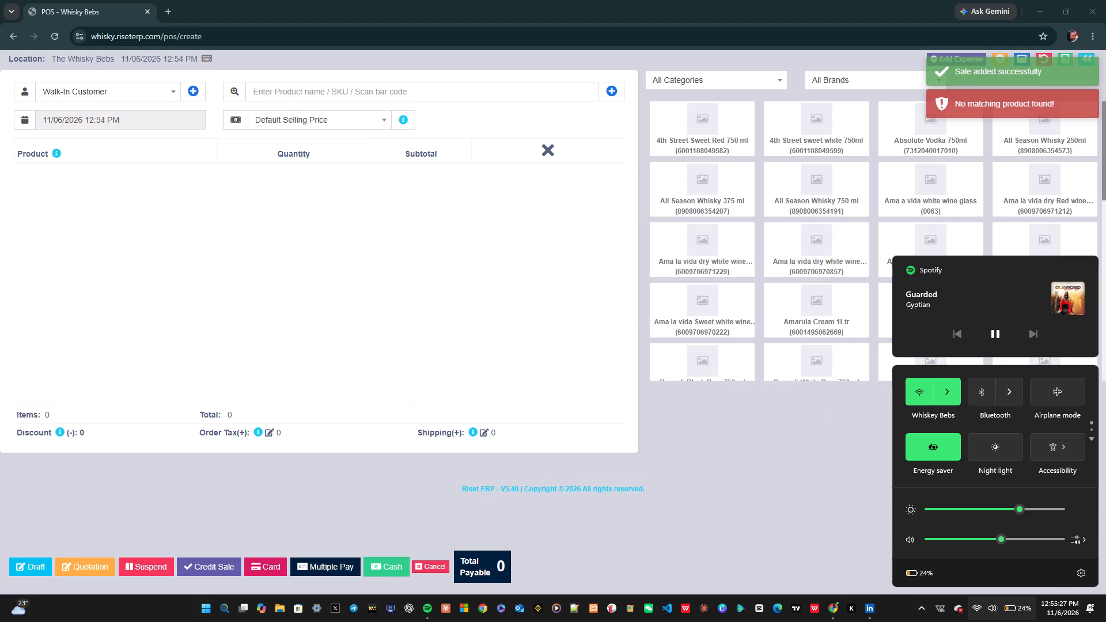
Set the date of the new walk-in customer sale to 11/05/2026.
drag(124, 119, 149, 191)
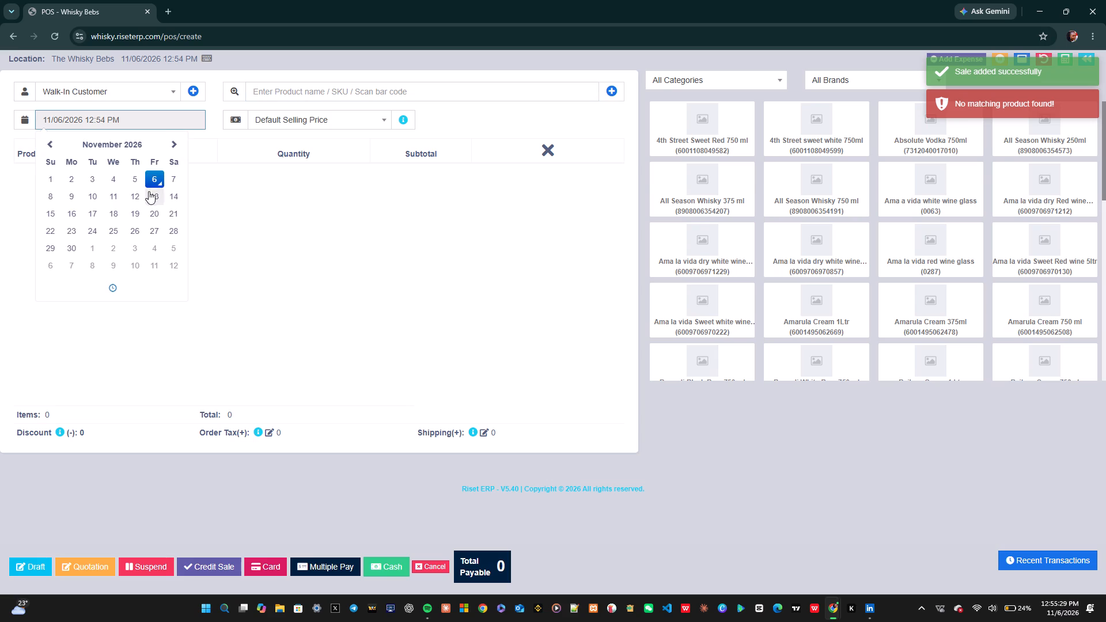
drag(149, 191, 131, 181)
click(131, 181)
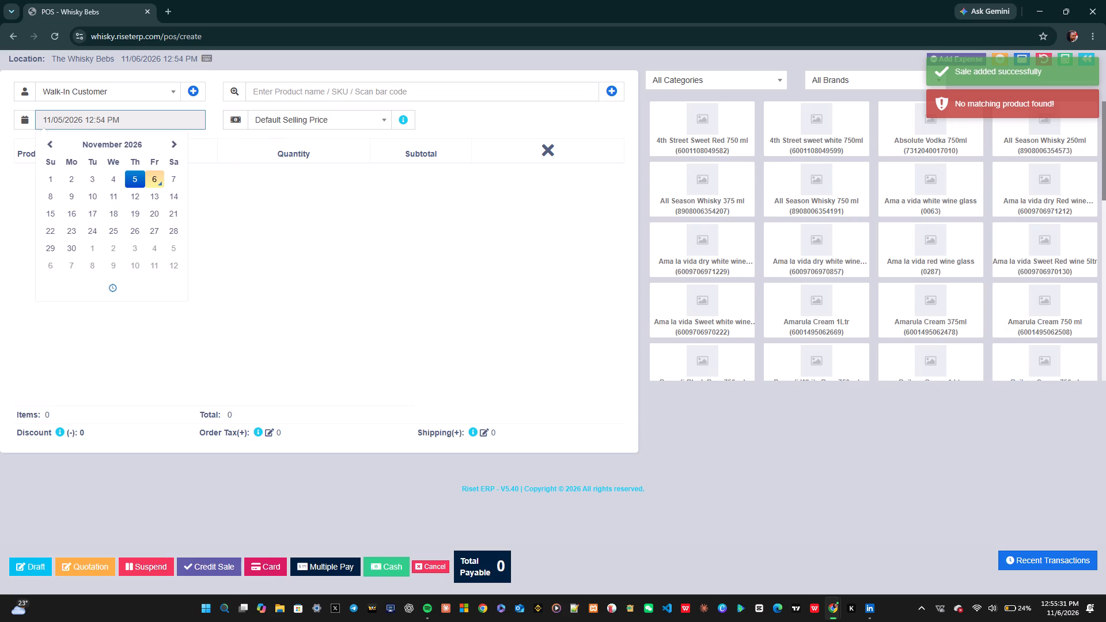
Search the products for "lemon" and add one Lemonade Lime 300ML to the sale.
click(295, 92)
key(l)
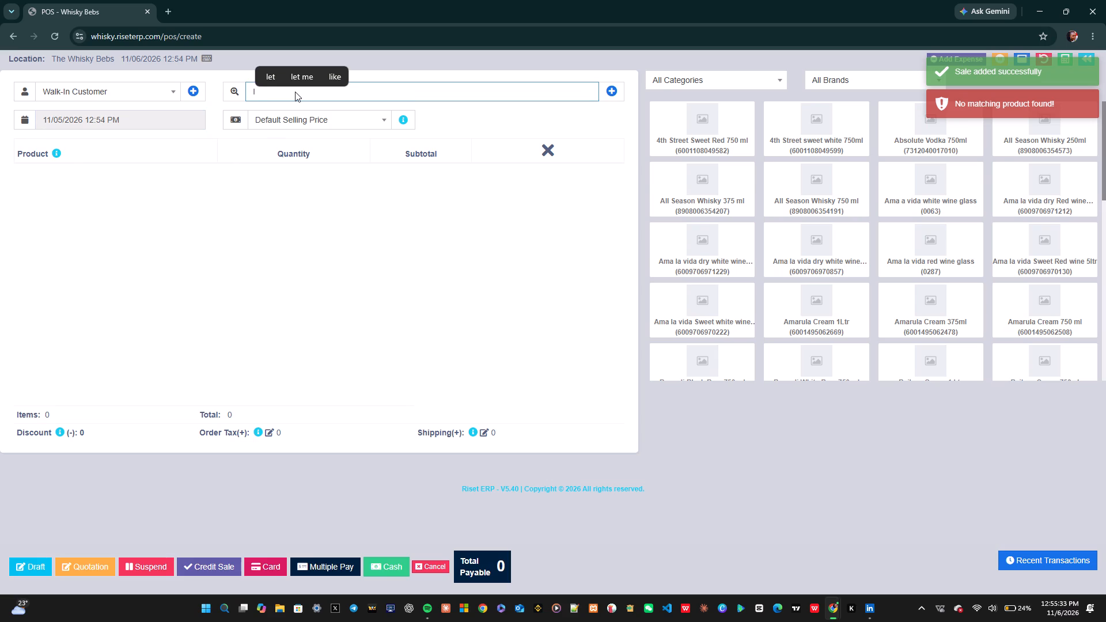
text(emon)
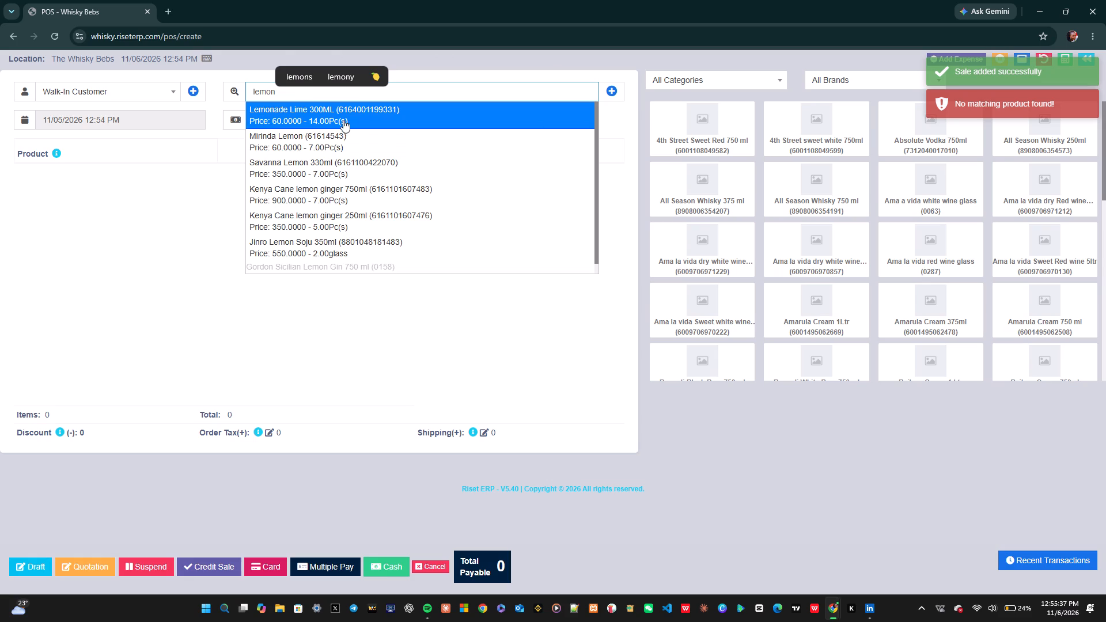
click(343, 116)
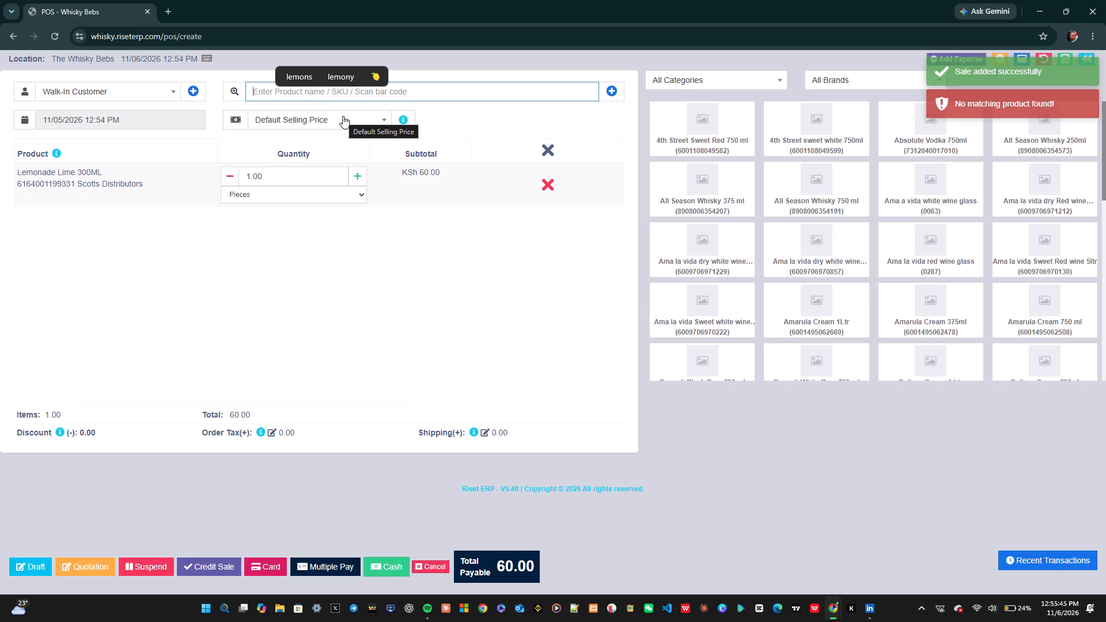
Search the products for "white" and add one White Cap Bottle 500ml to the lemonade sale.
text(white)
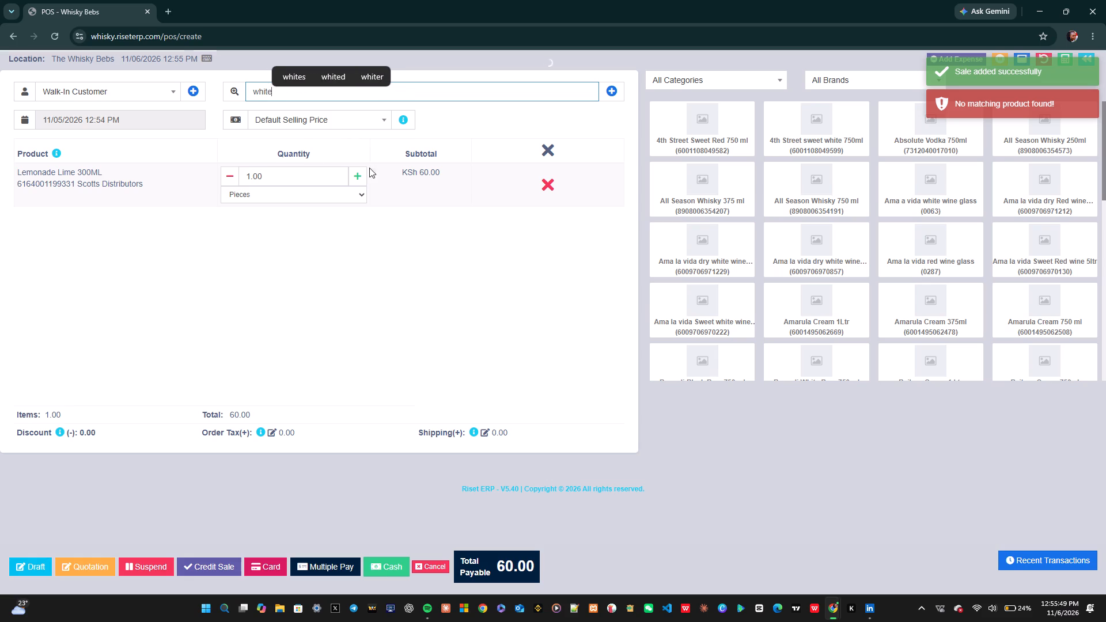
click(328, 149)
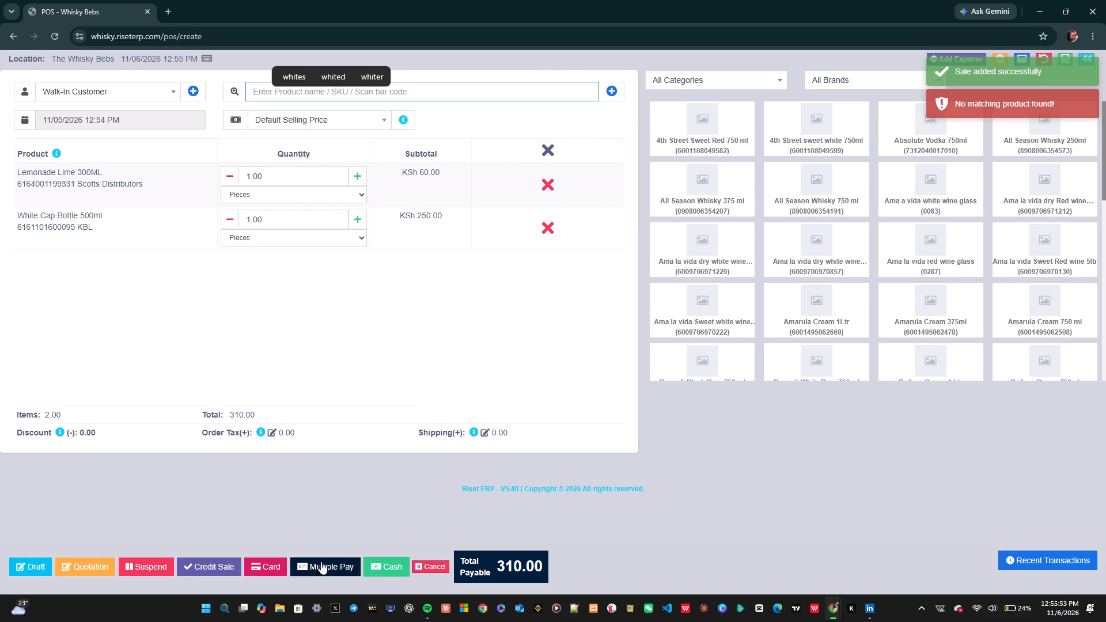
Finalize the lemonade and White Cap sale with Till Number as the payment method.
click(336, 560)
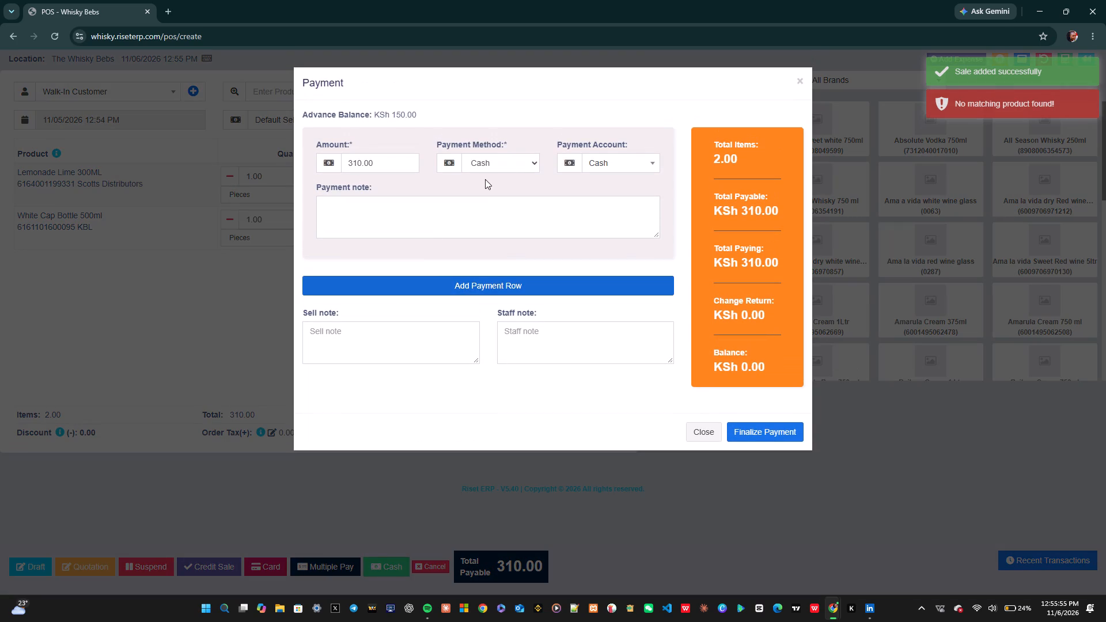
click(522, 164)
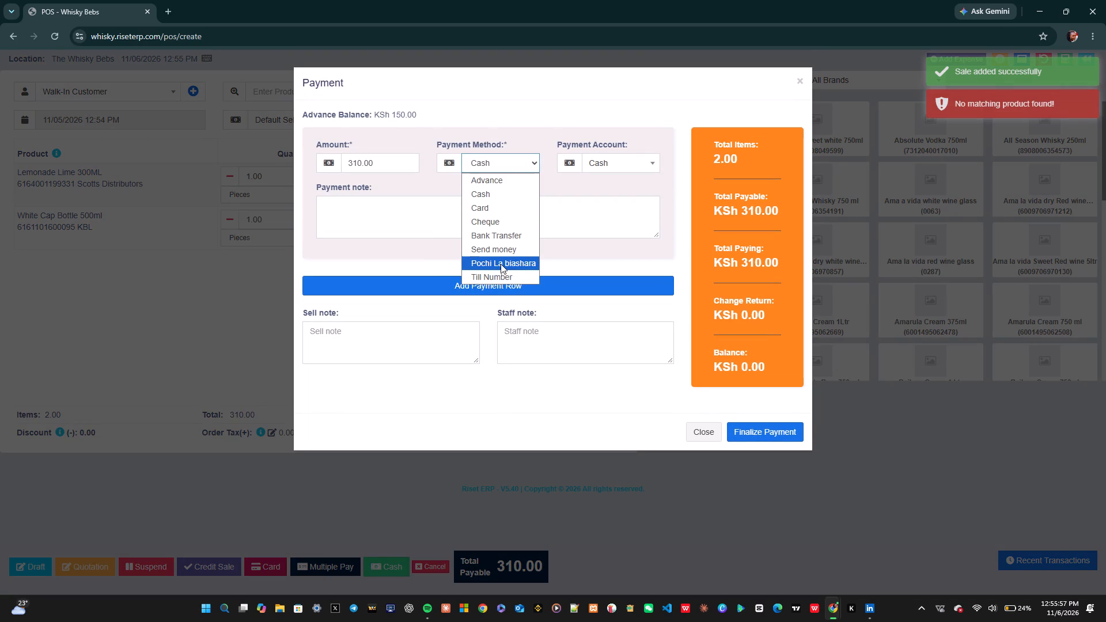
click(500, 273)
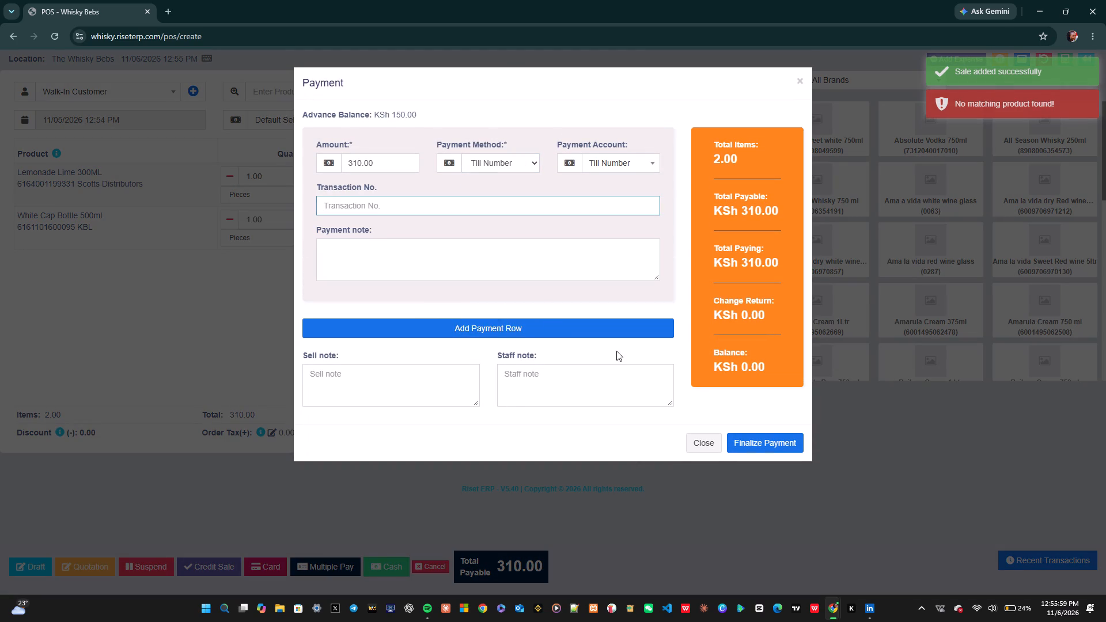
click(738, 443)
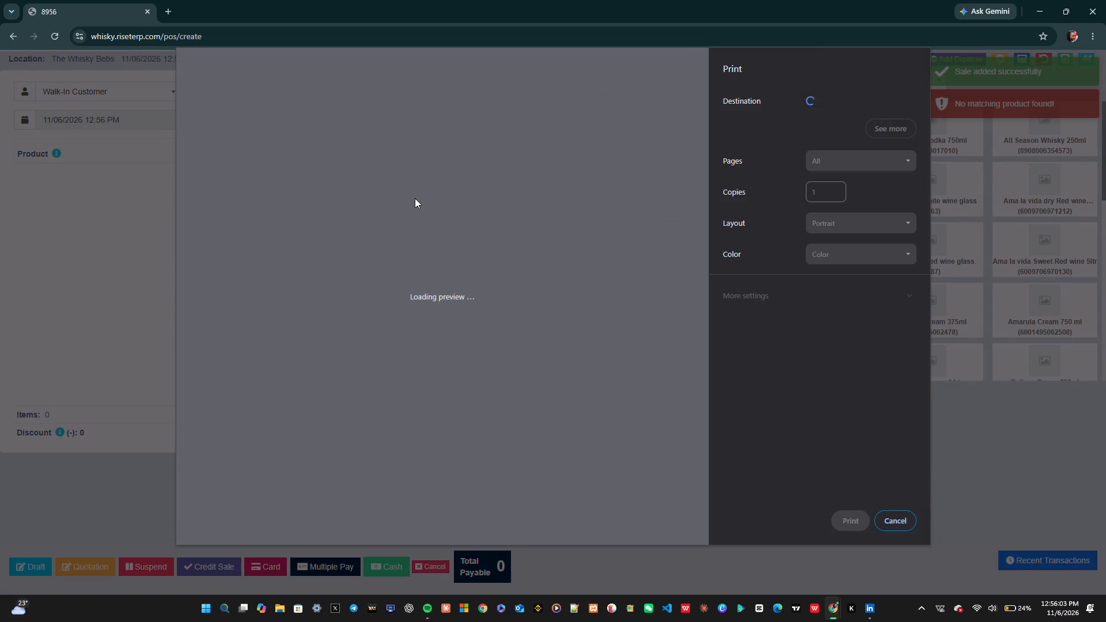
Dismiss the print preview of the lemonade and White Cap receipt without printing.
drag(887, 522, 504, 251)
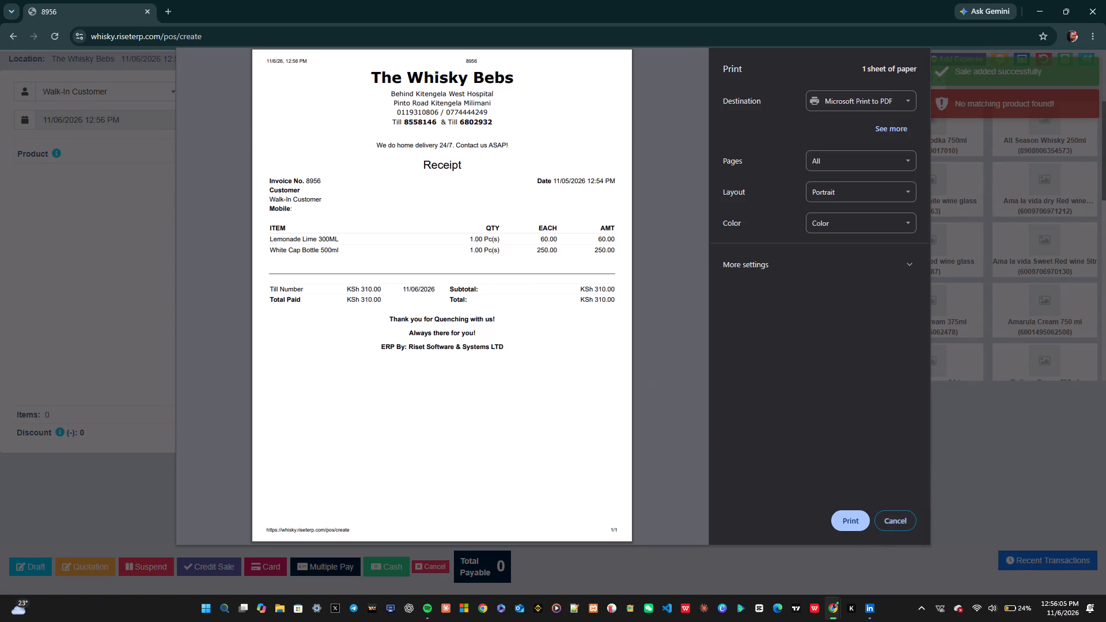
click(900, 515)
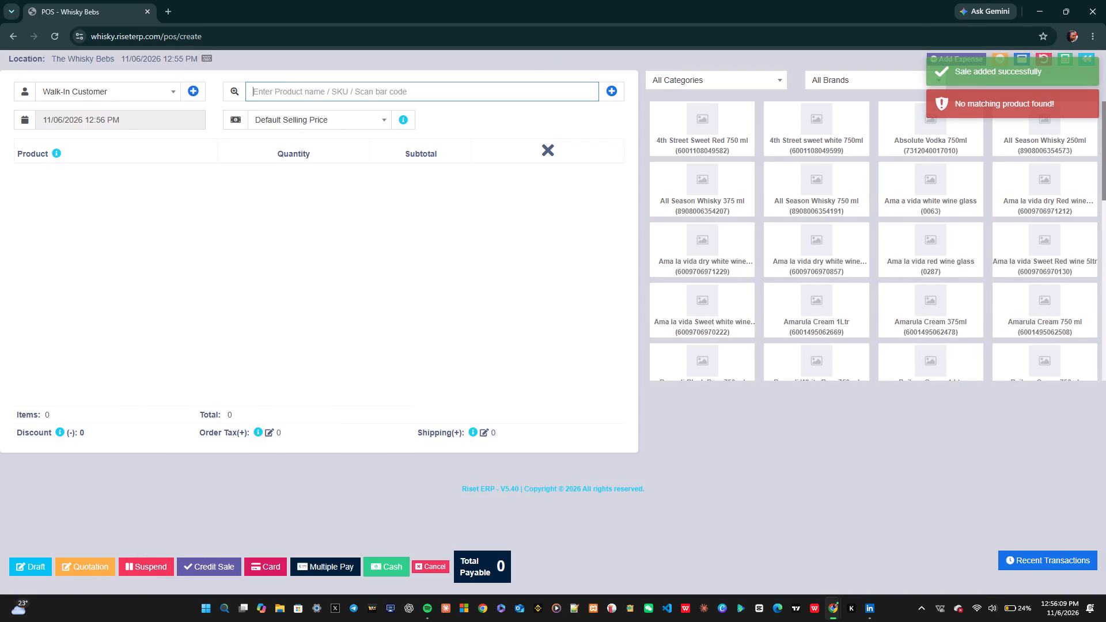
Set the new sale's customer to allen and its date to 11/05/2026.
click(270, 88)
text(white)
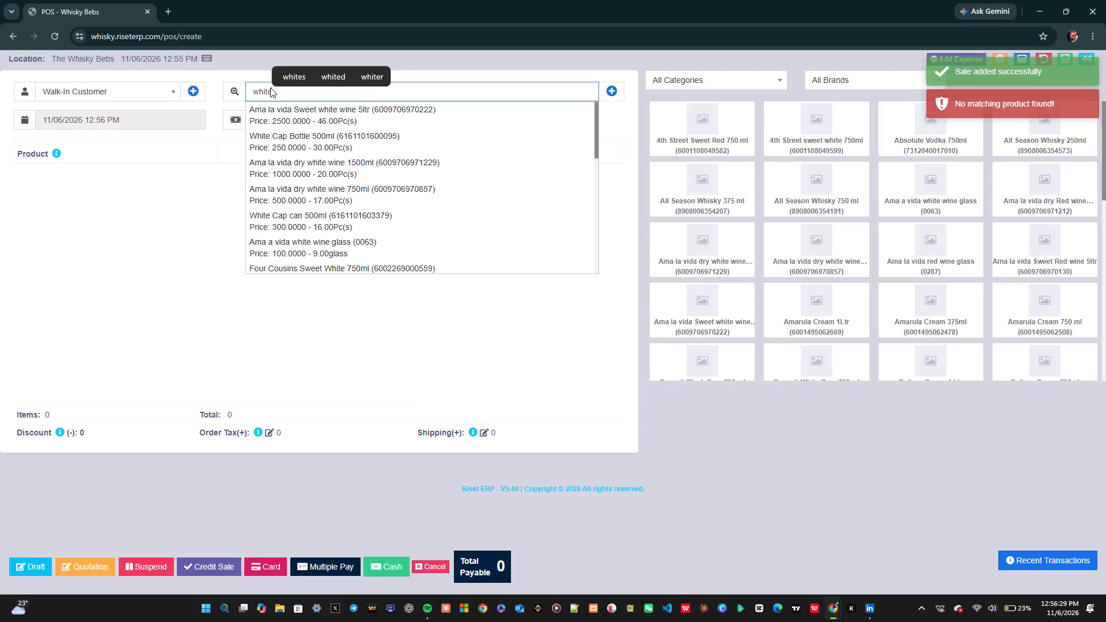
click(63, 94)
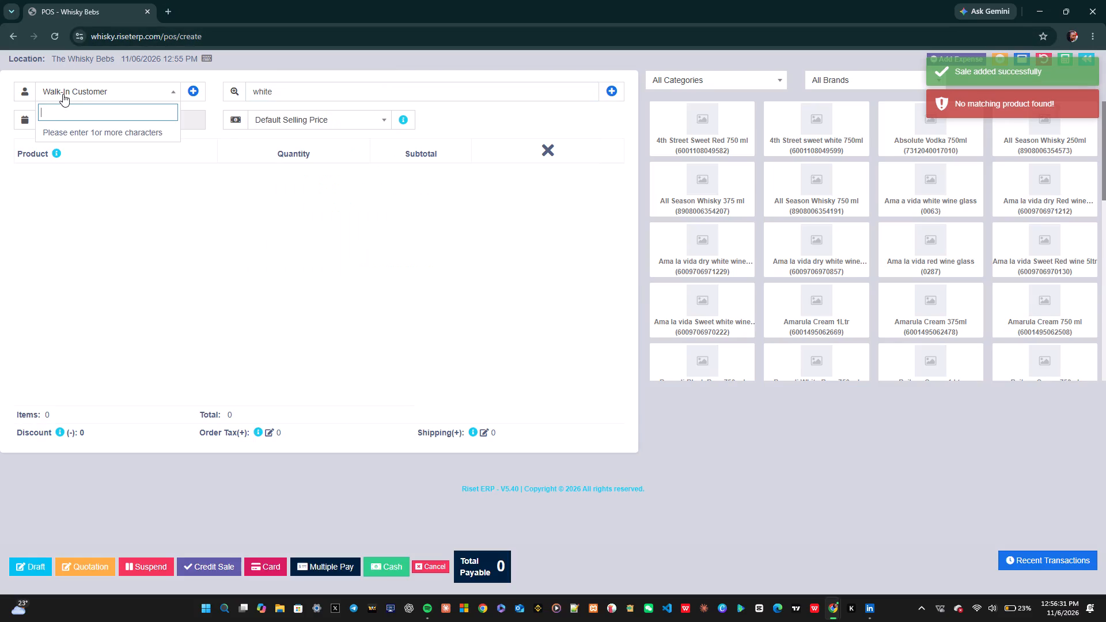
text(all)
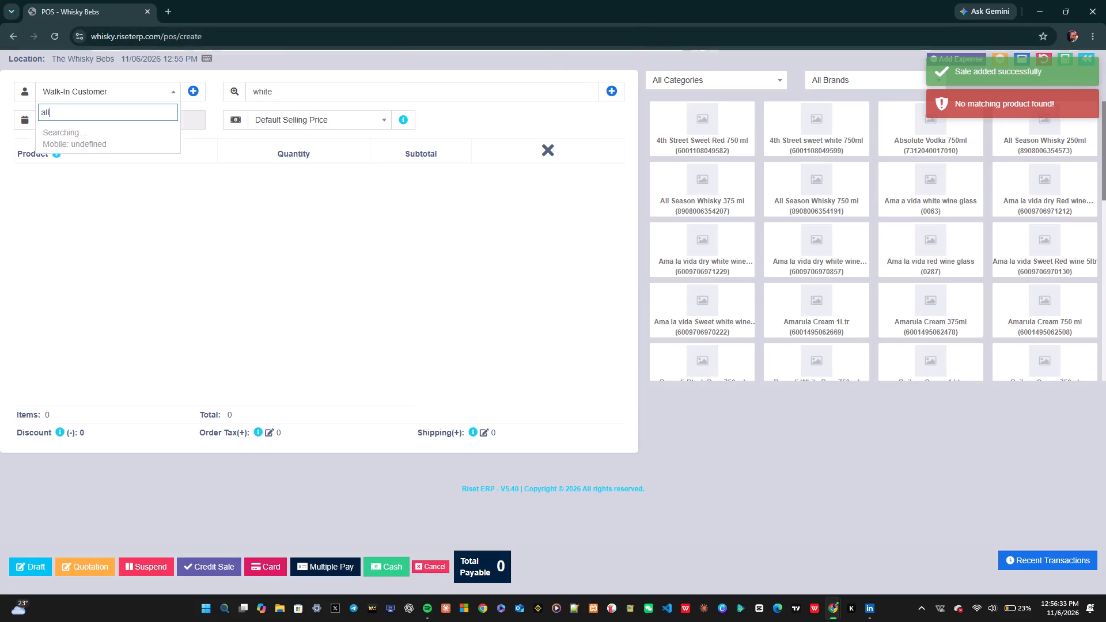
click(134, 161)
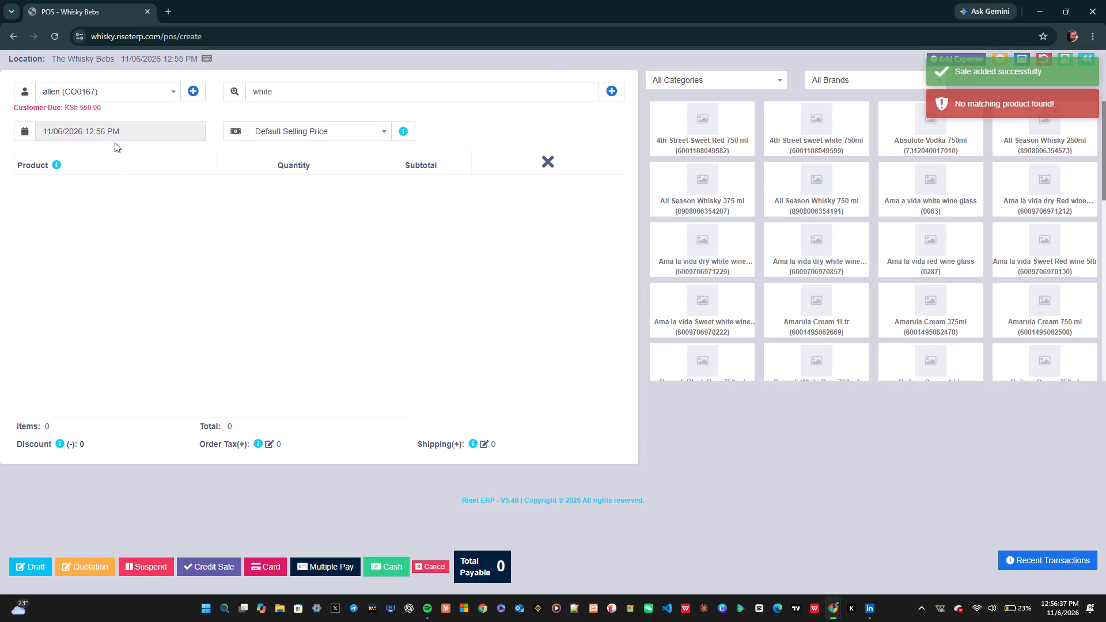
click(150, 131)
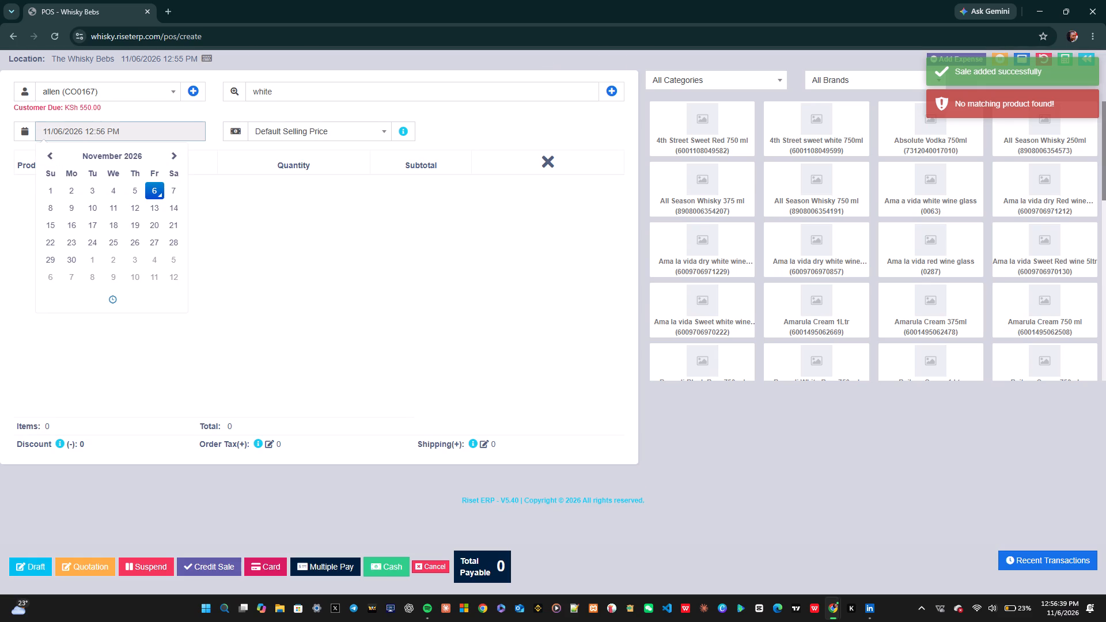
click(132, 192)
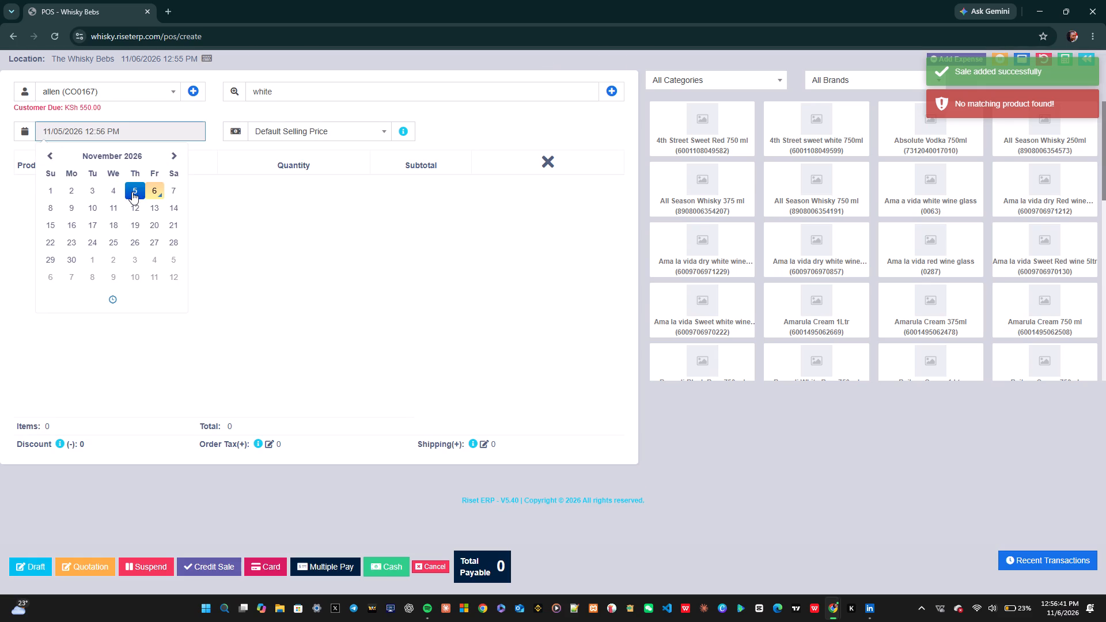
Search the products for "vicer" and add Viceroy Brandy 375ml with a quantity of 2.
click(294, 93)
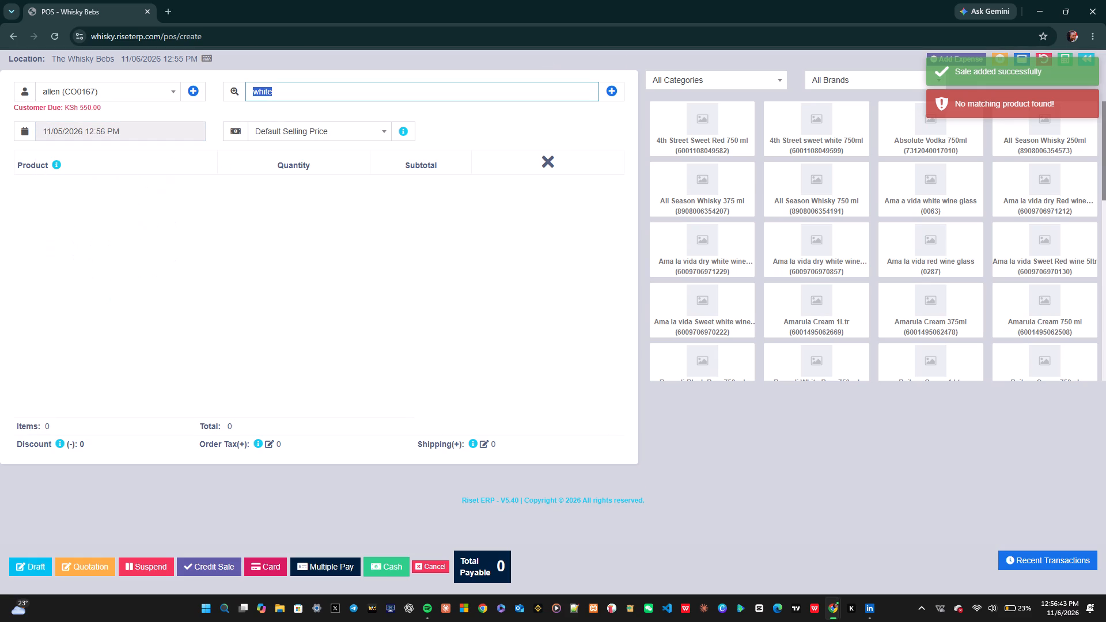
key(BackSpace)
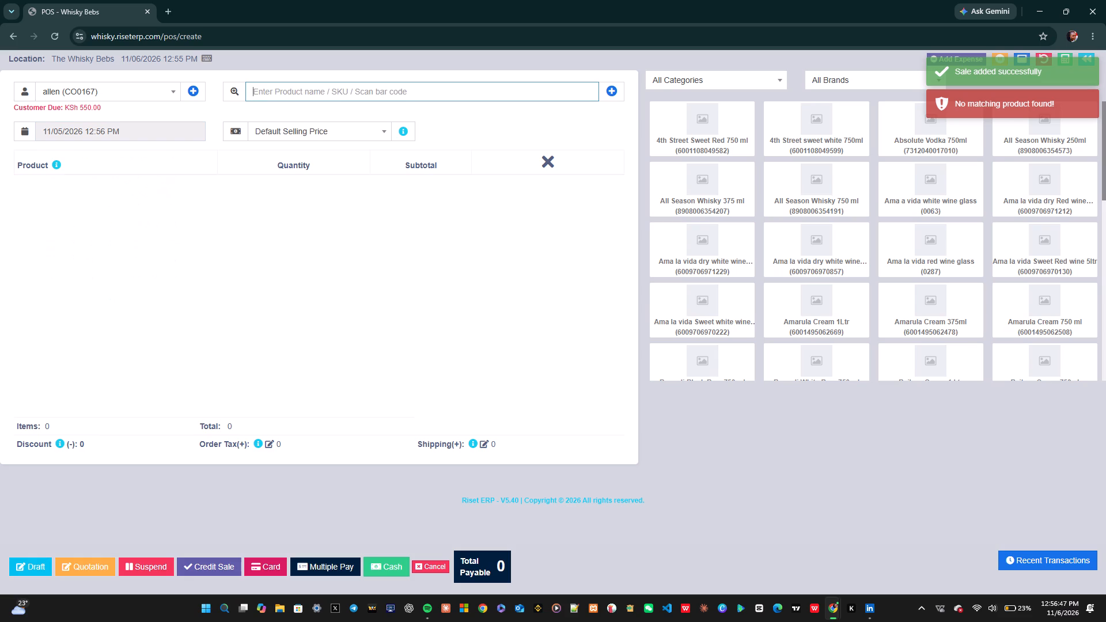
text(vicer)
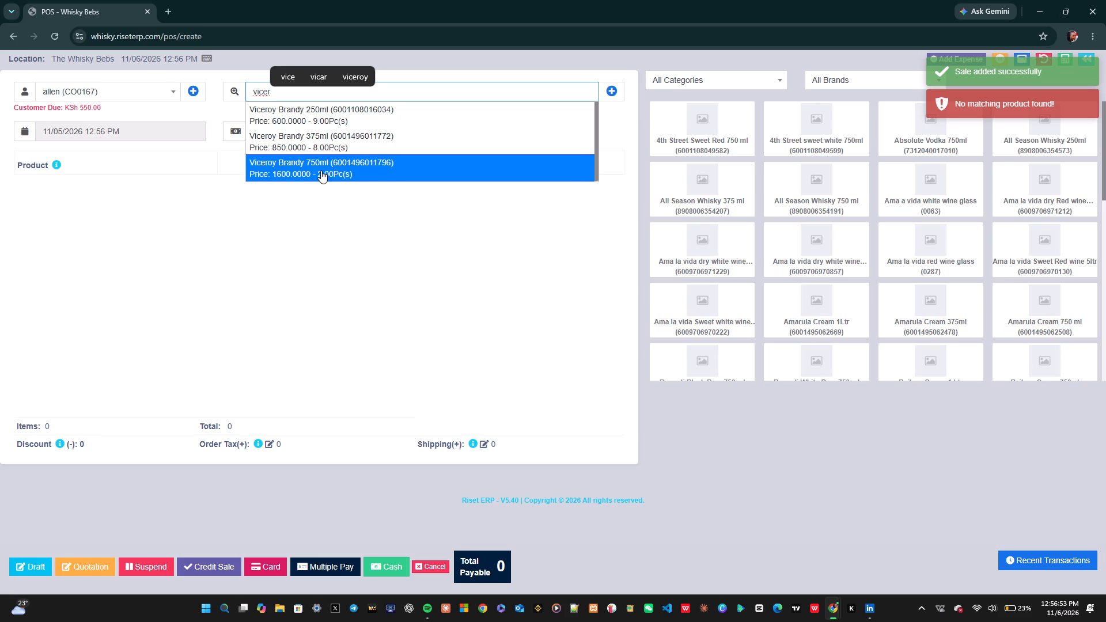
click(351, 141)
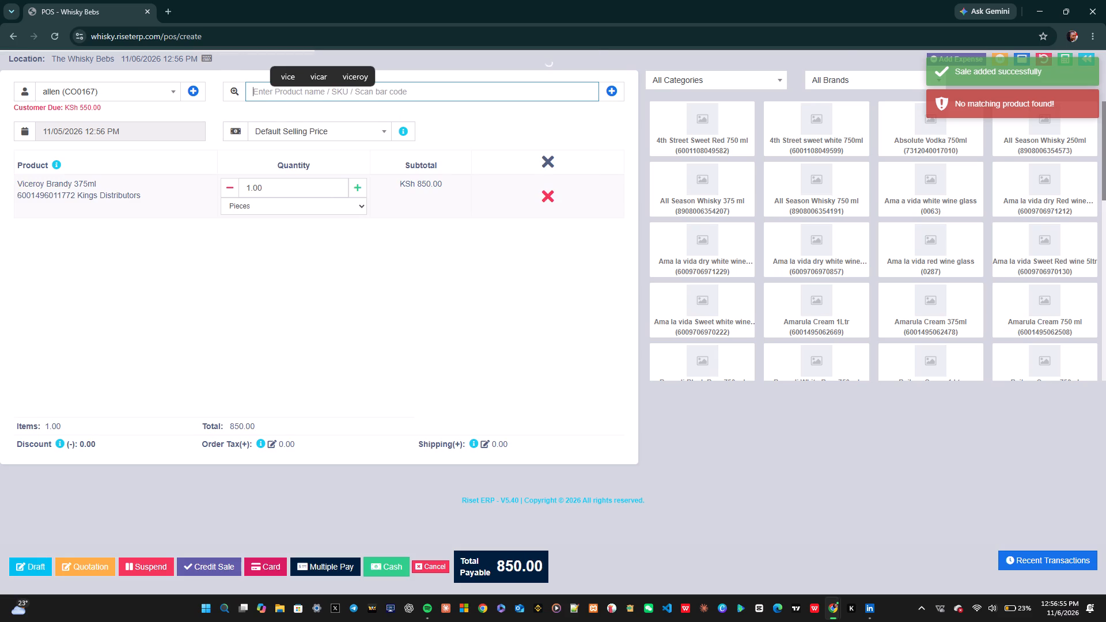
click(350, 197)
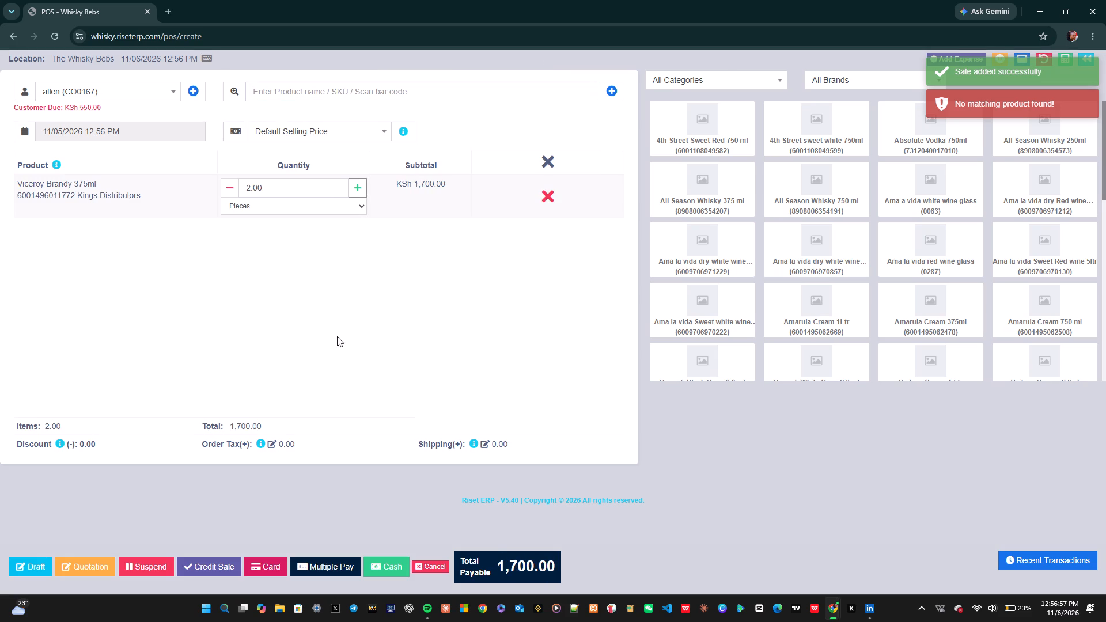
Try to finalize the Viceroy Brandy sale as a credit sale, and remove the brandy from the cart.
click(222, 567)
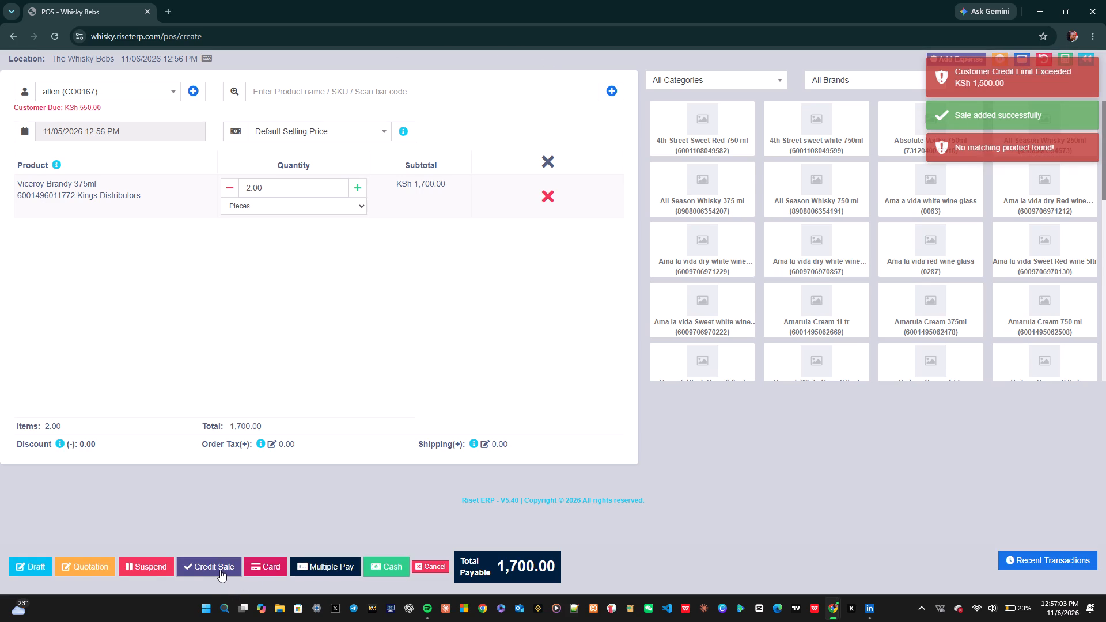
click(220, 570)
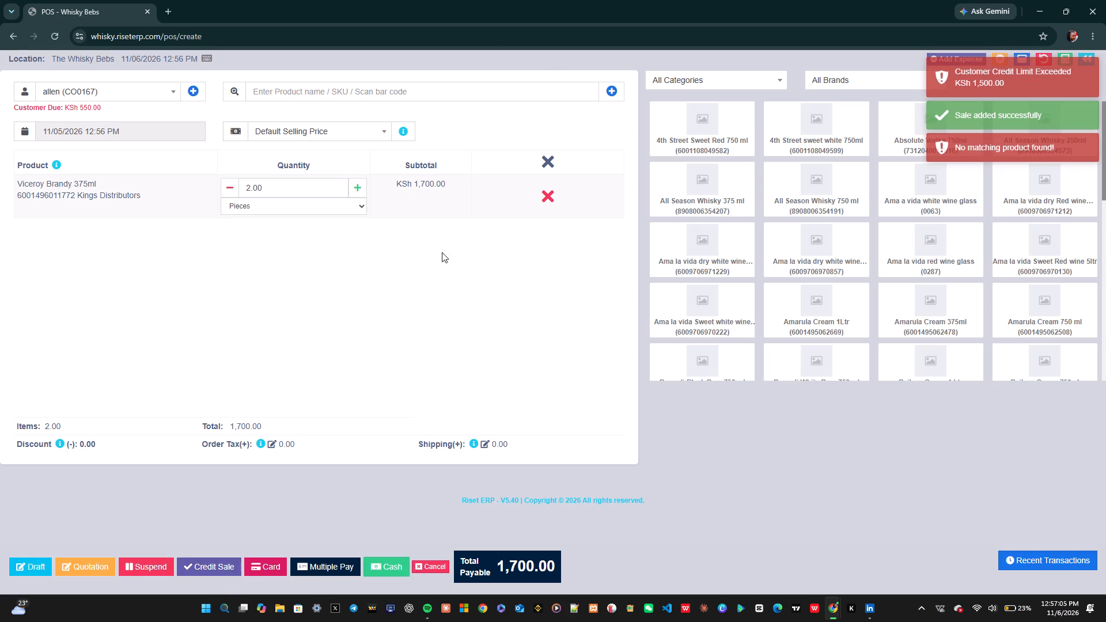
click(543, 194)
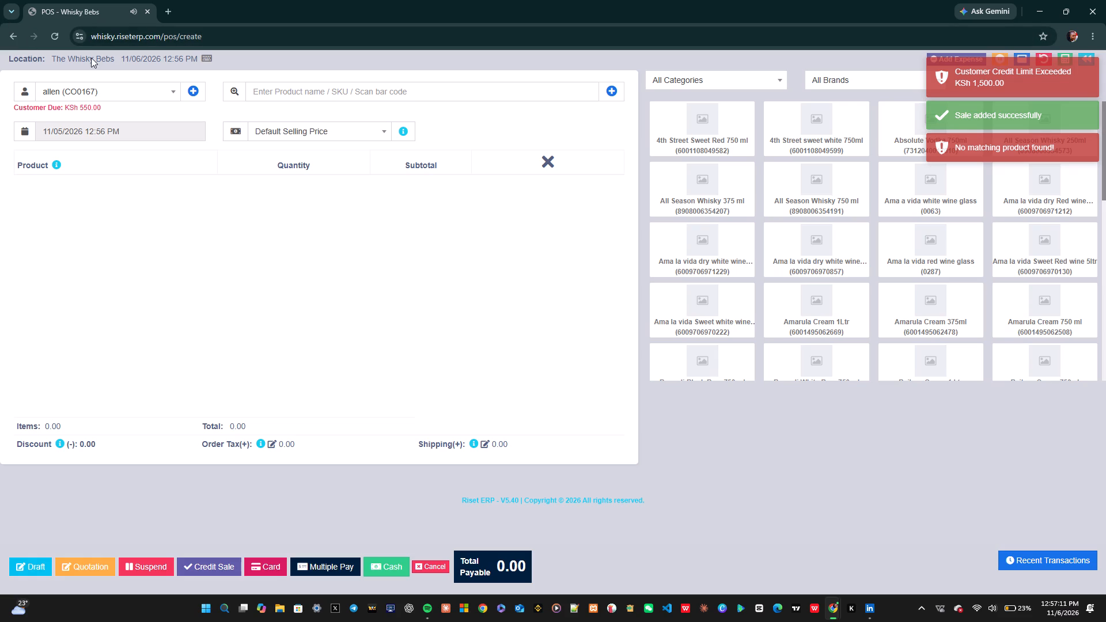
Go back to the All sales list and filter its date range to Yesterday.
click(9, 33)
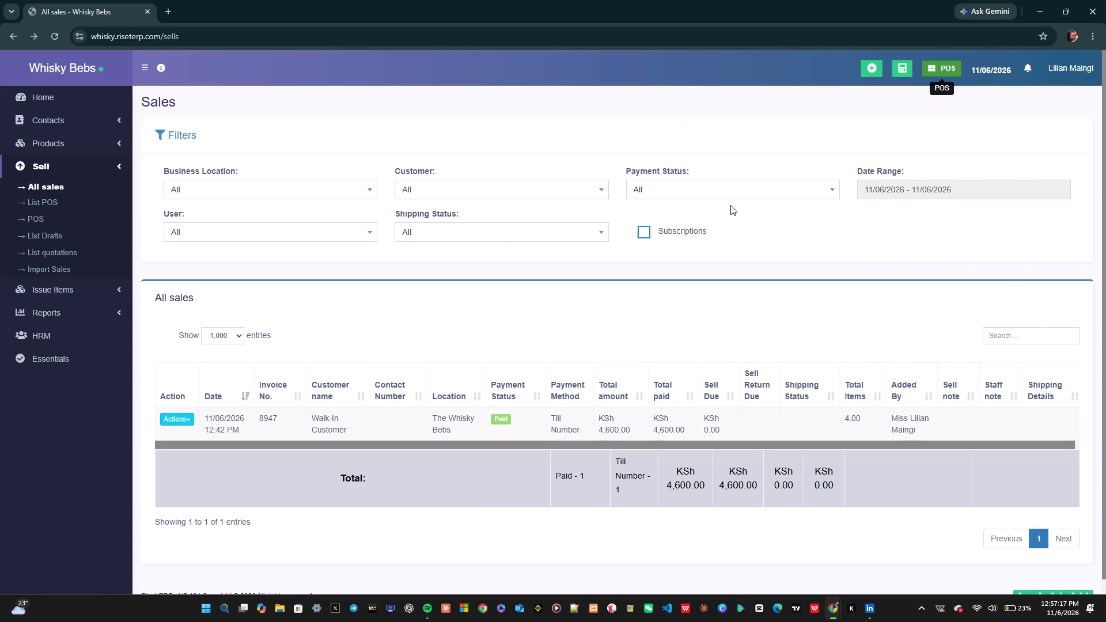
click(956, 198)
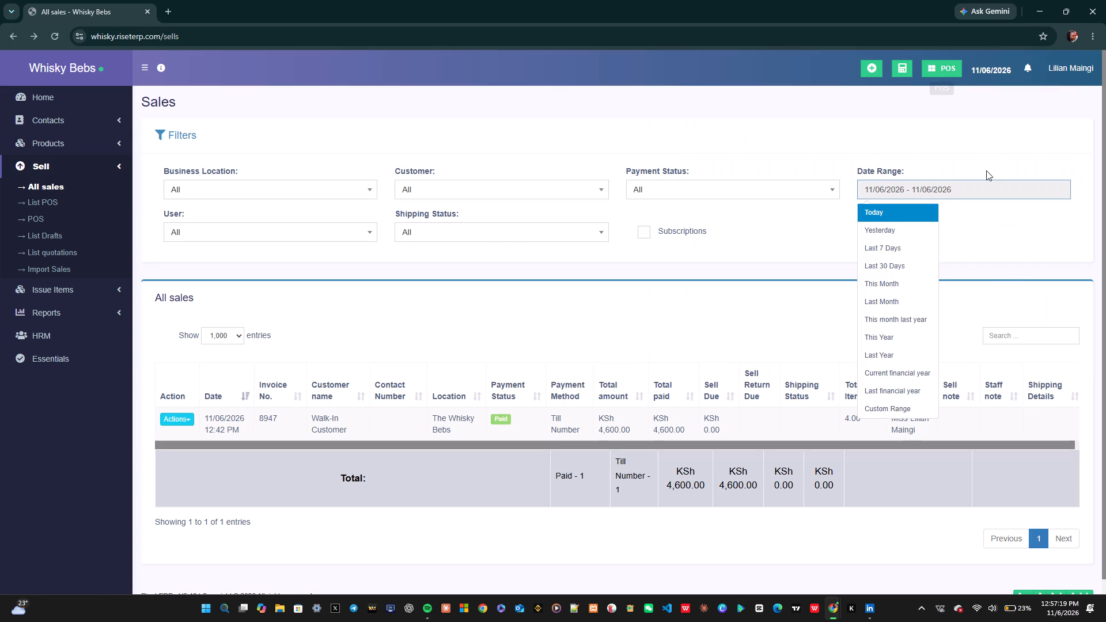
scroll(993, 165, left, 1)
click(910, 233)
Examine yesterday's sales list, checking the recorded invoices, customers, payment statuses and amounts.
scroll(910, 233, down, 3)
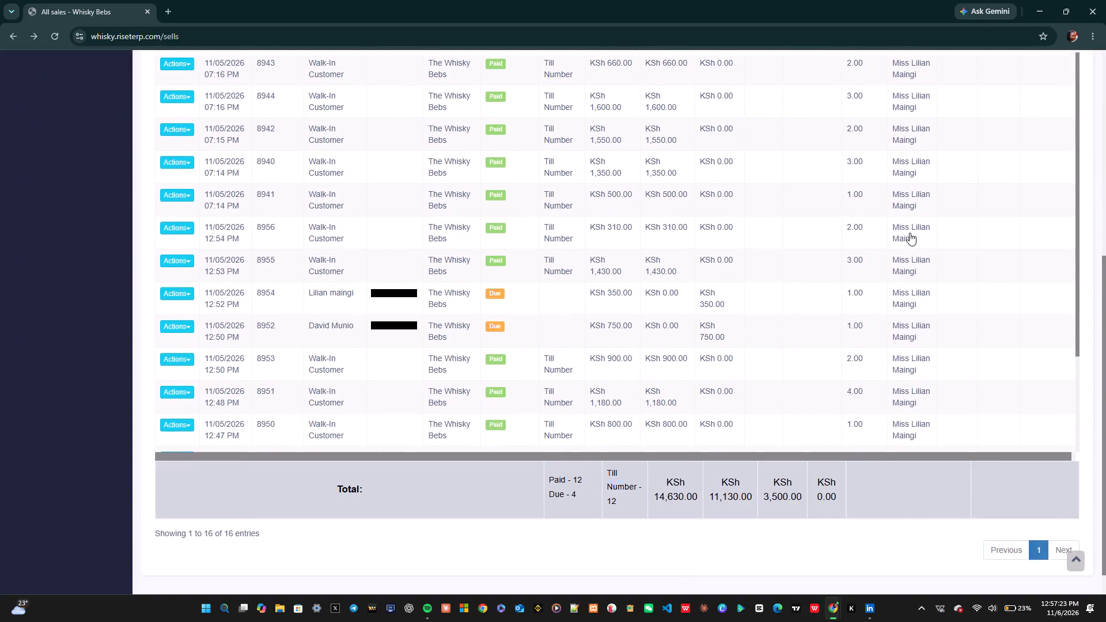
scroll(910, 233, down, 1)
scroll(910, 233, up, 1)
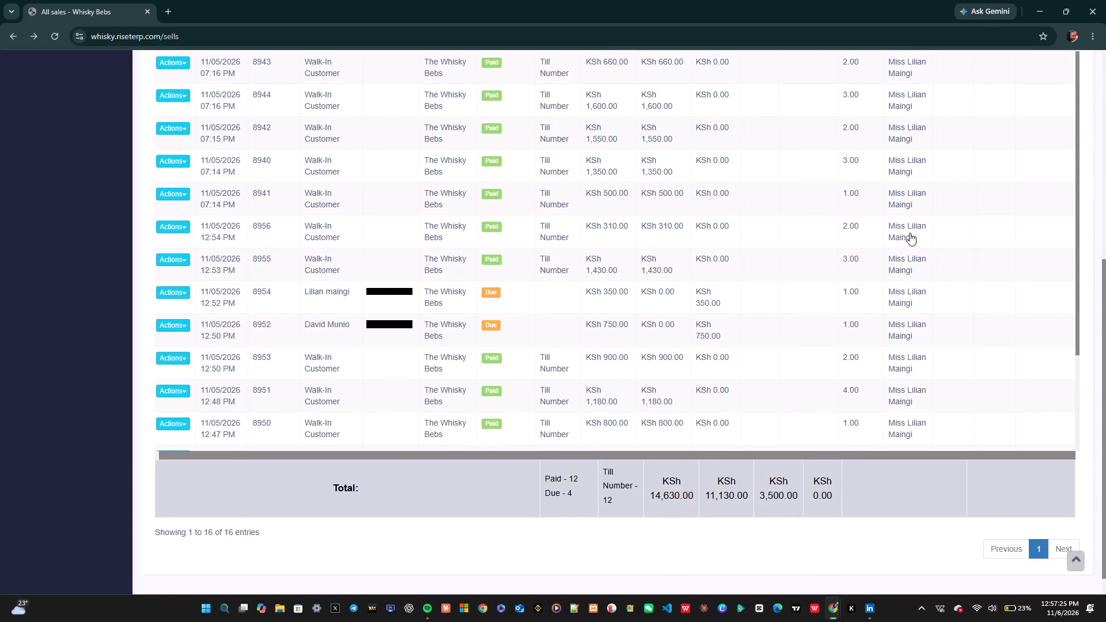
scroll(910, 233, right, 1)
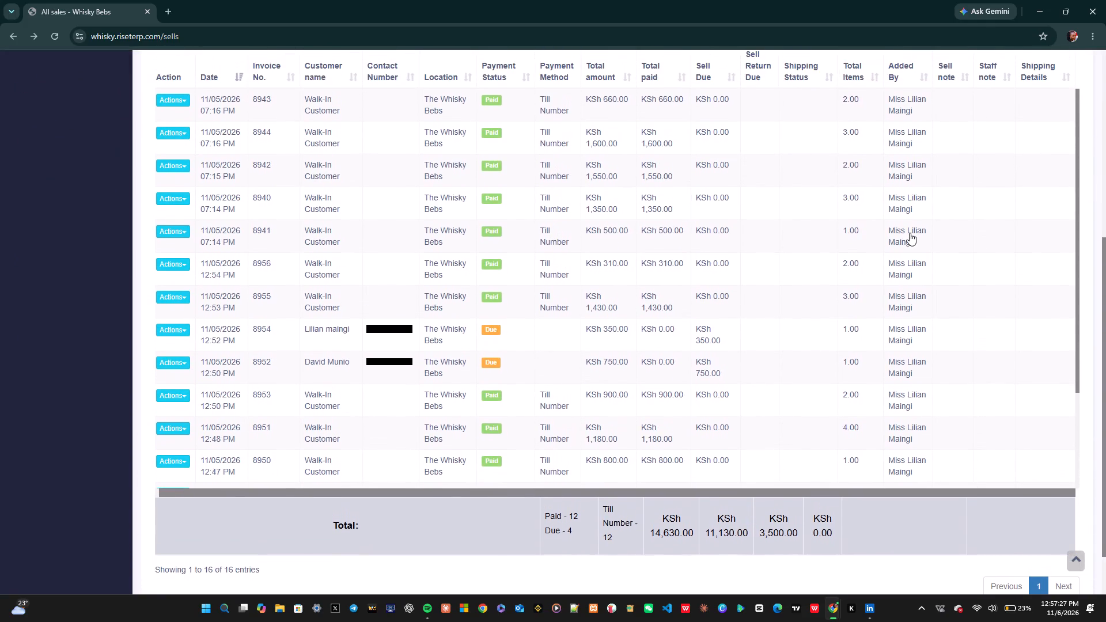
scroll(910, 233, right, 1)
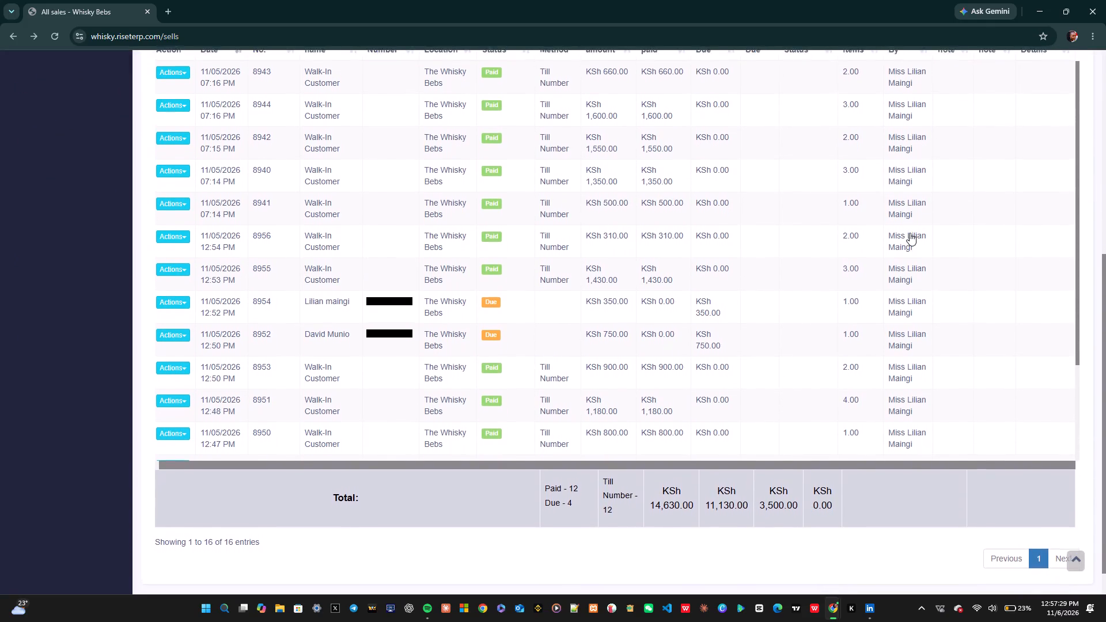
scroll(910, 233, right, 2)
scroll(910, 233, up, 1)
scroll(910, 233, down, 1)
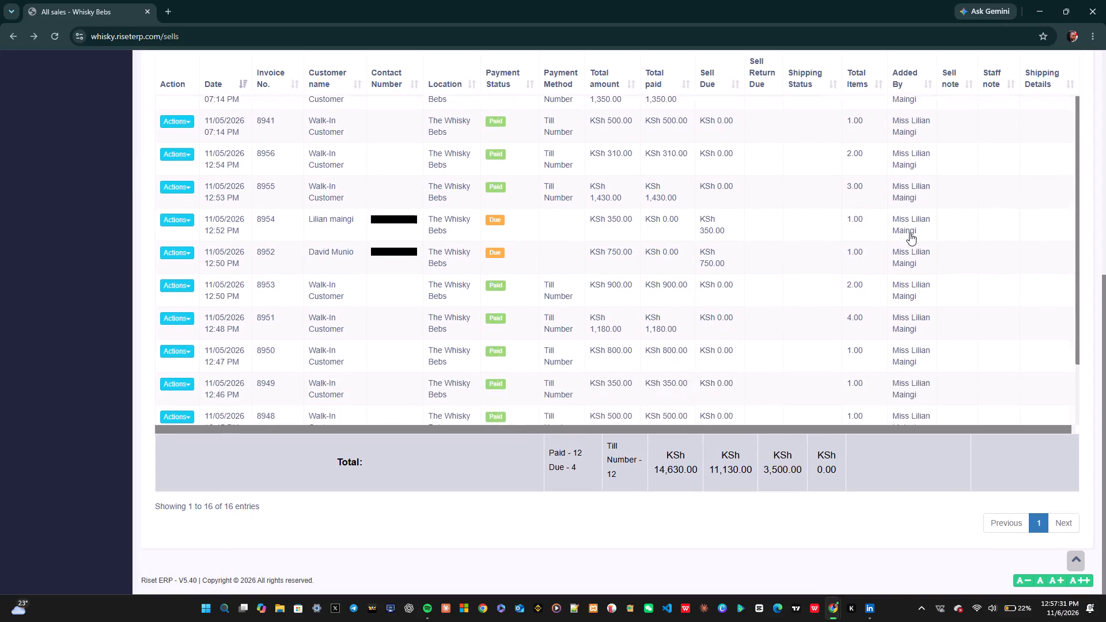
scroll(910, 233, down, 3)
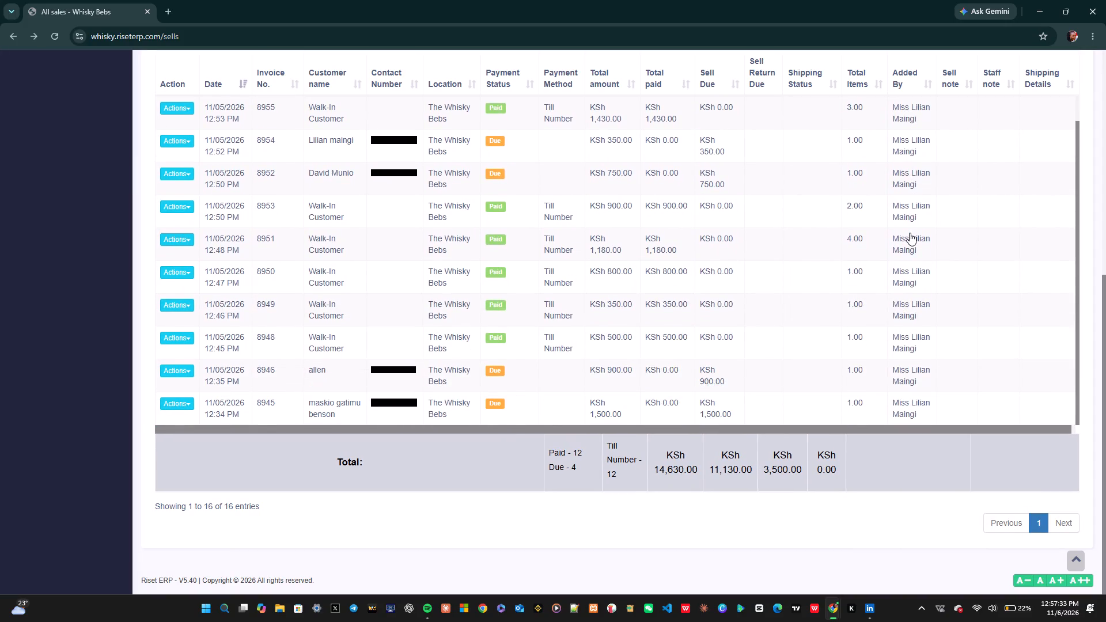
scroll(910, 233, up, 4)
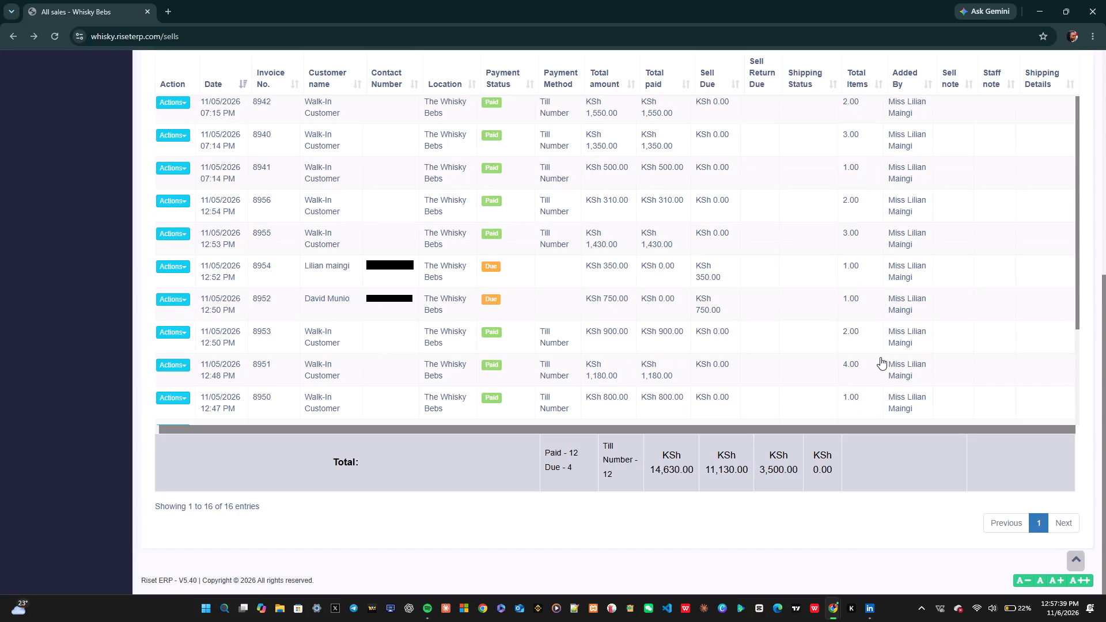
scroll(1105, 0, left, 3)
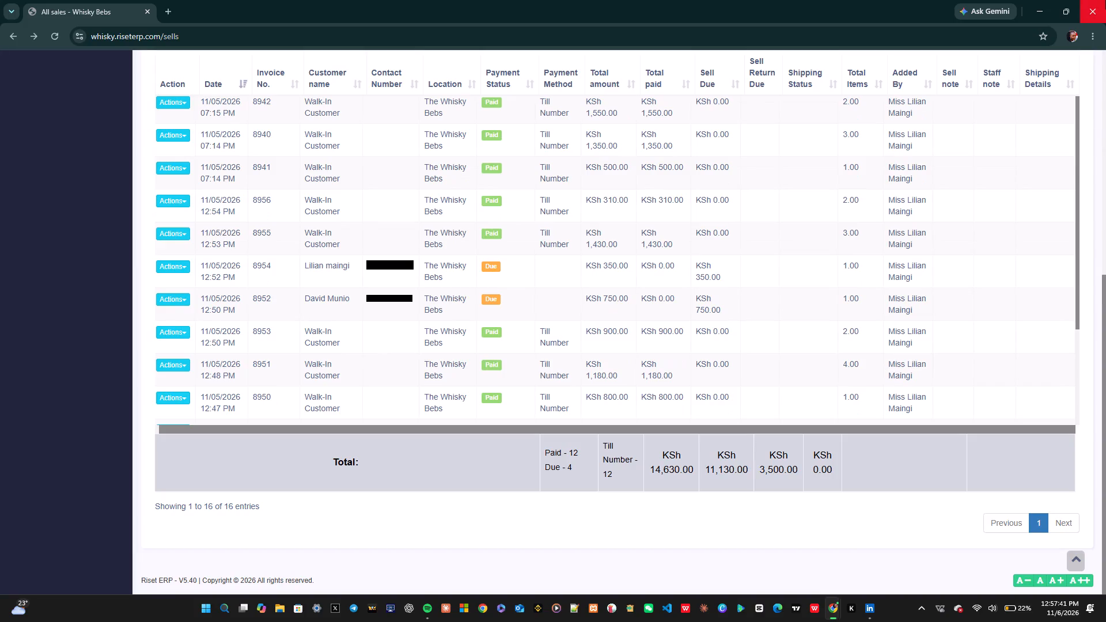
scroll(1105, 0, left, 3)
scroll(1105, 0, right, 1)
scroll(1105, 0, up, 3)
scroll(1105, 0, down, 1)
scroll(916, 124, up, 4)
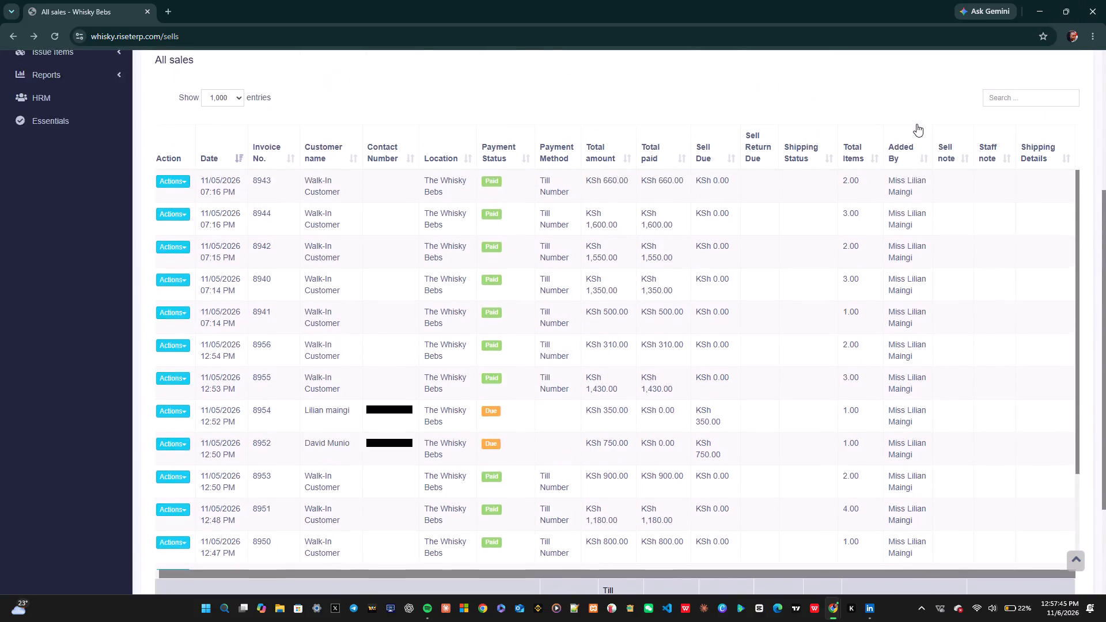
scroll(916, 124, up, 6)
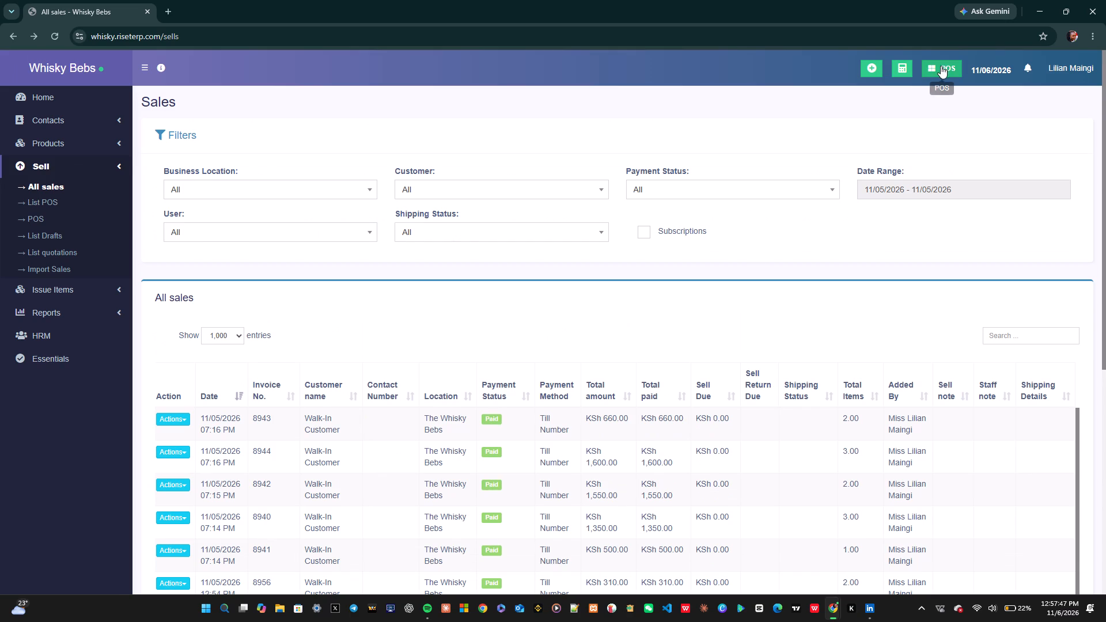
Open the POS screen for a new sale.
click(941, 62)
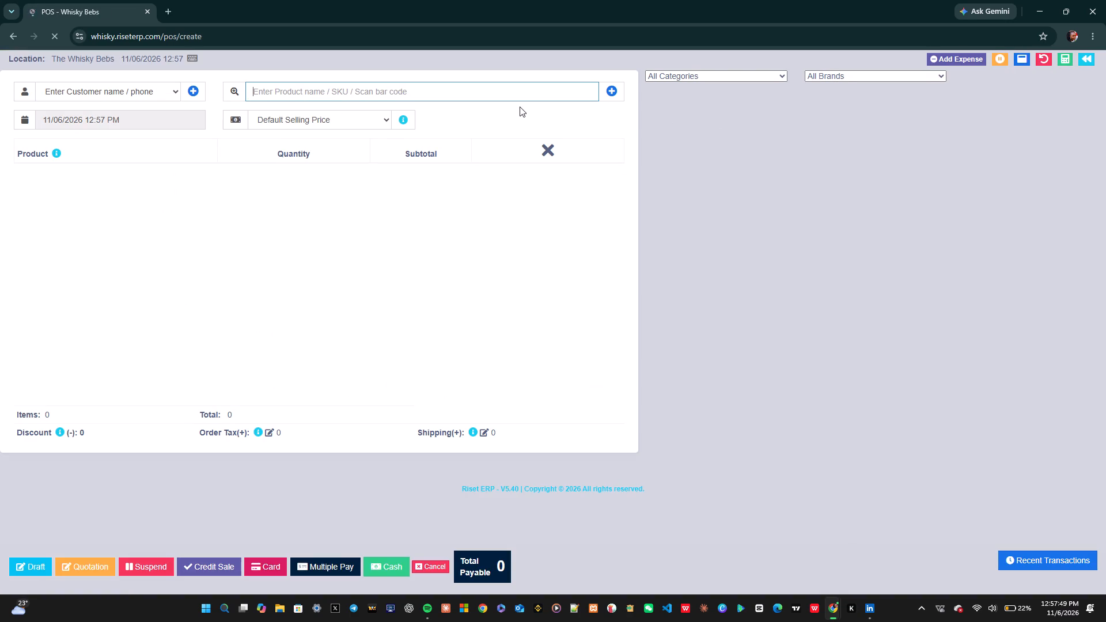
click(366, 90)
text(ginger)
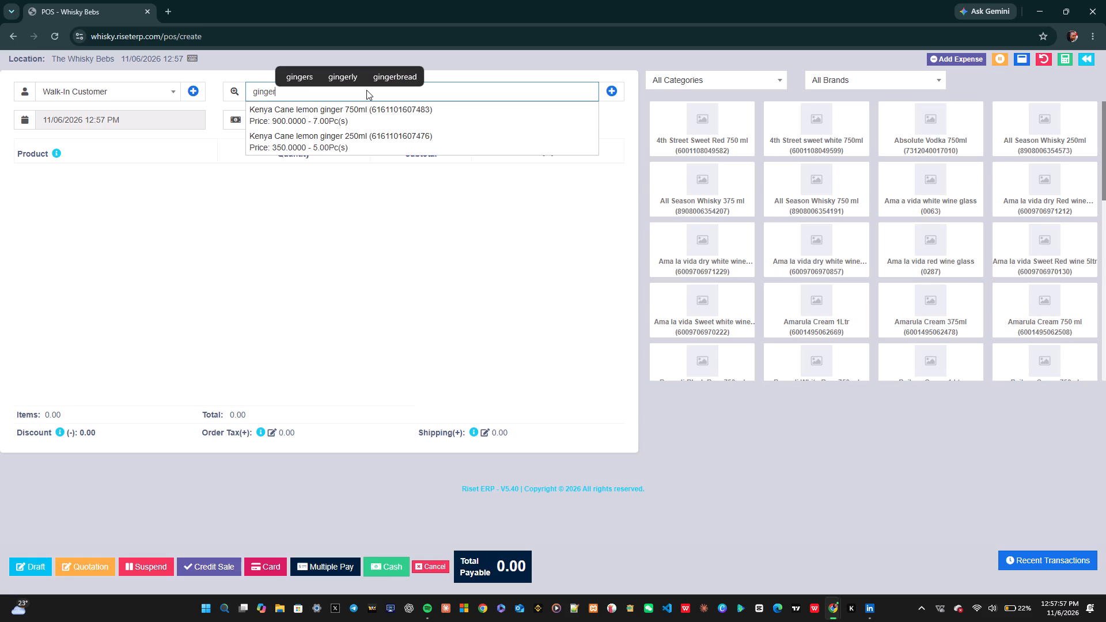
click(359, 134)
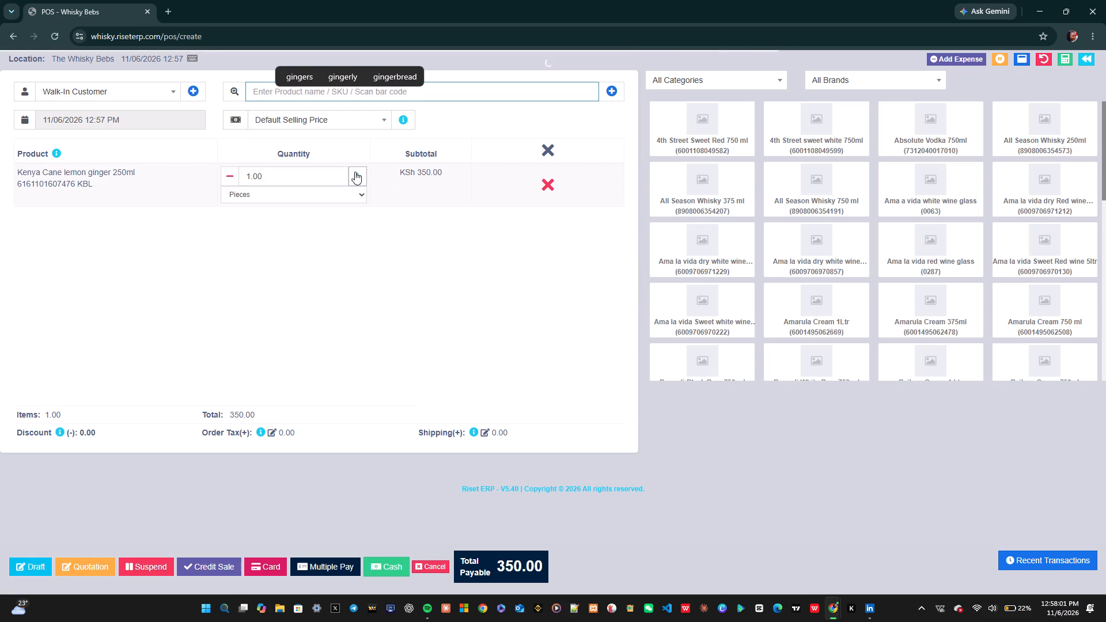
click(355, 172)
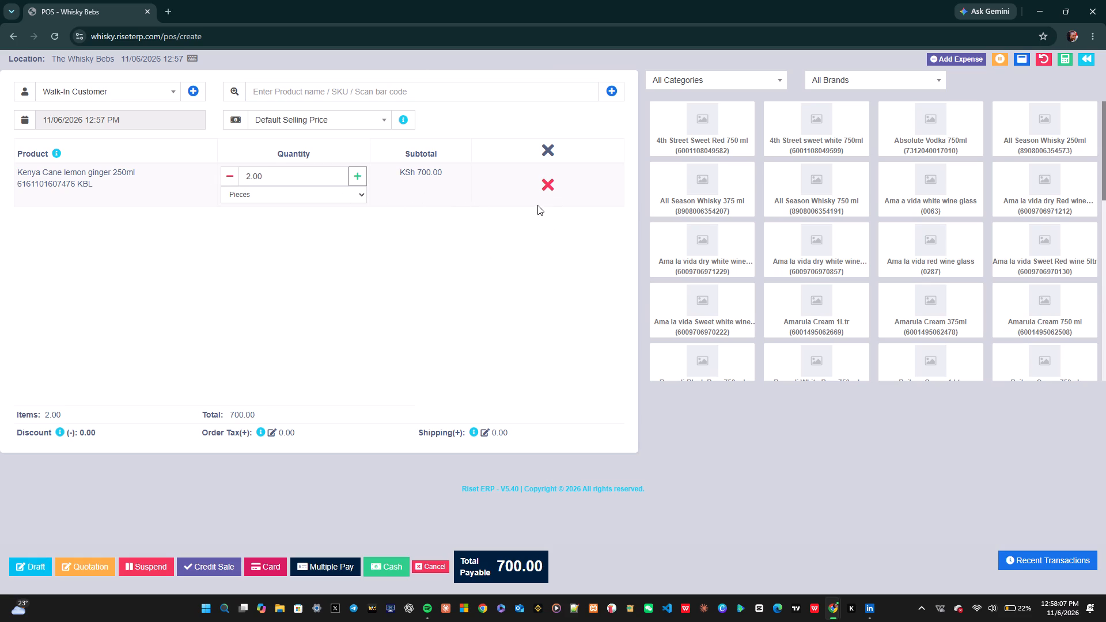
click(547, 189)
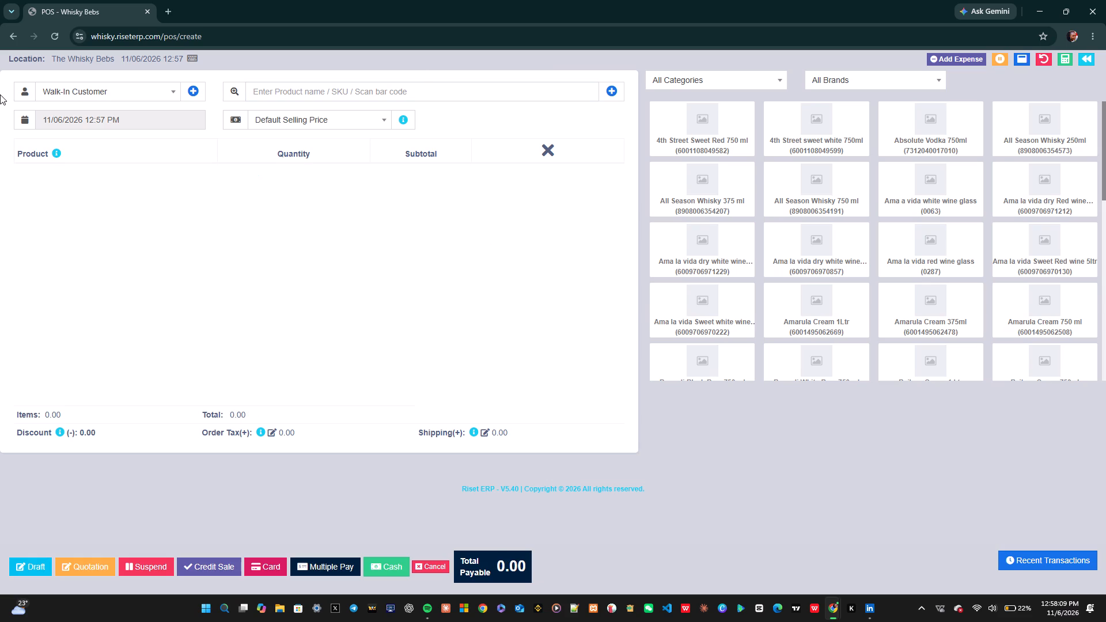
click(106, 93)
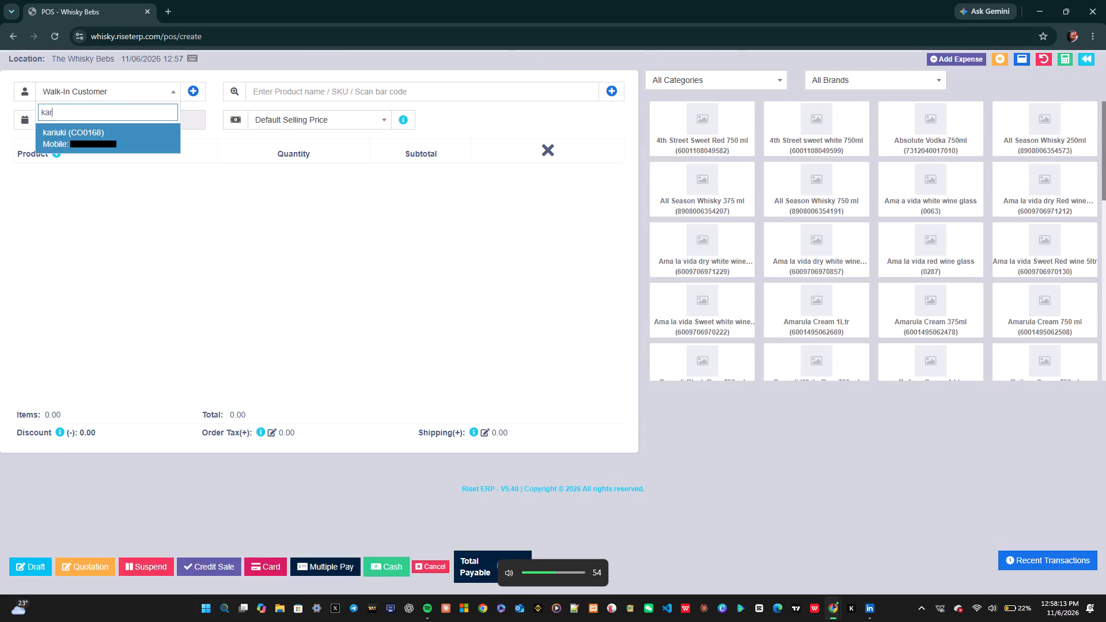
click(123, 137)
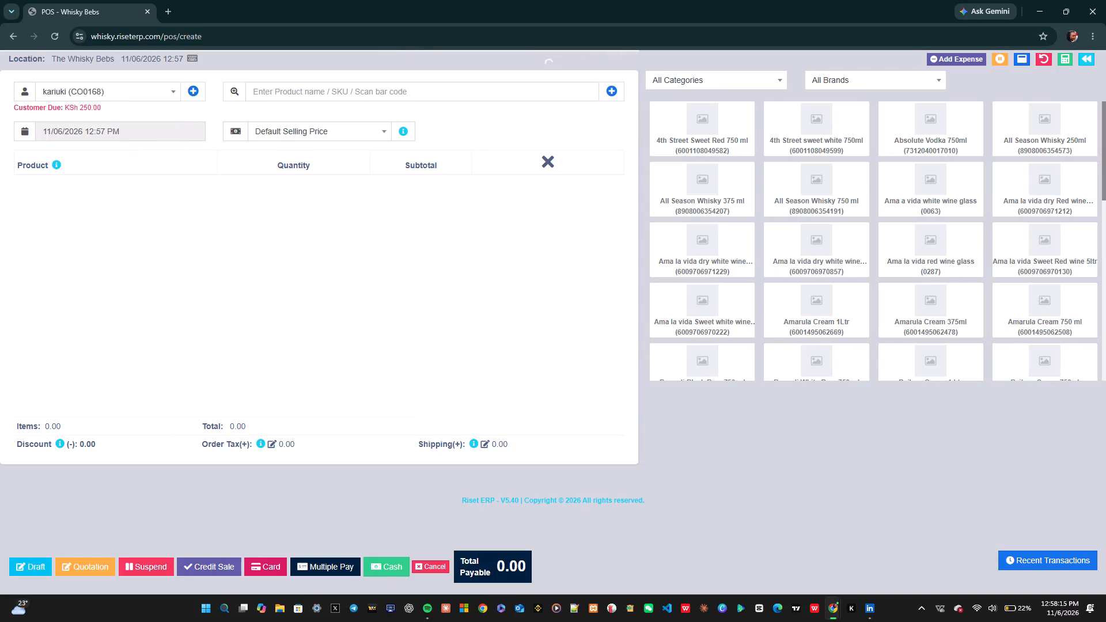
drag(77, 134, 134, 195)
click(134, 195)
Search the products for "ging" and add one Kenya Cane lemon ginger 250ml to the cart.
click(387, 94)
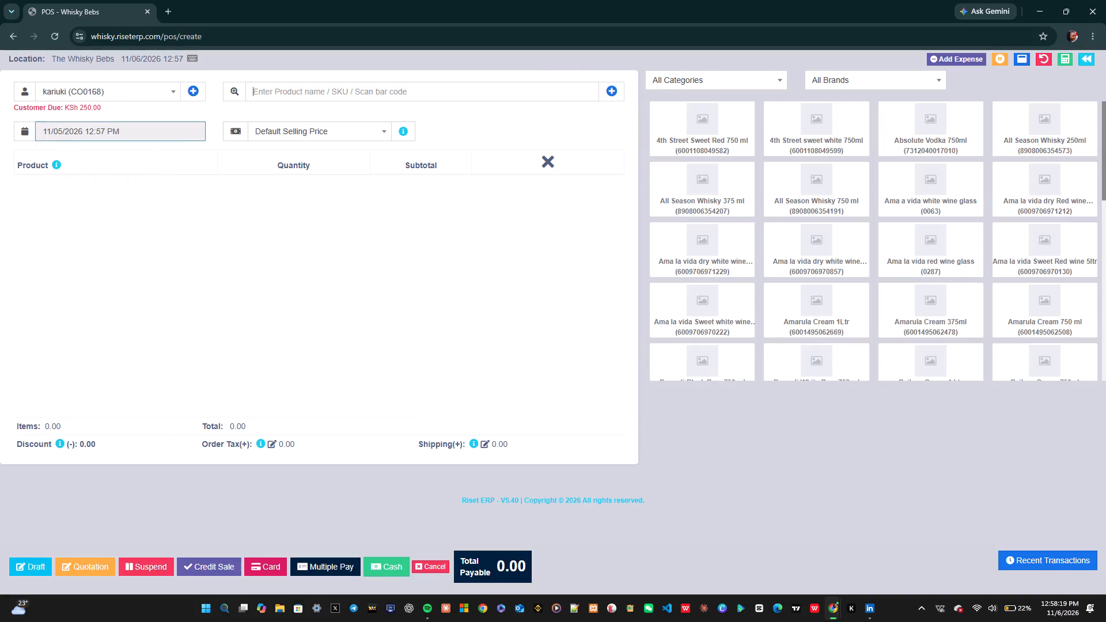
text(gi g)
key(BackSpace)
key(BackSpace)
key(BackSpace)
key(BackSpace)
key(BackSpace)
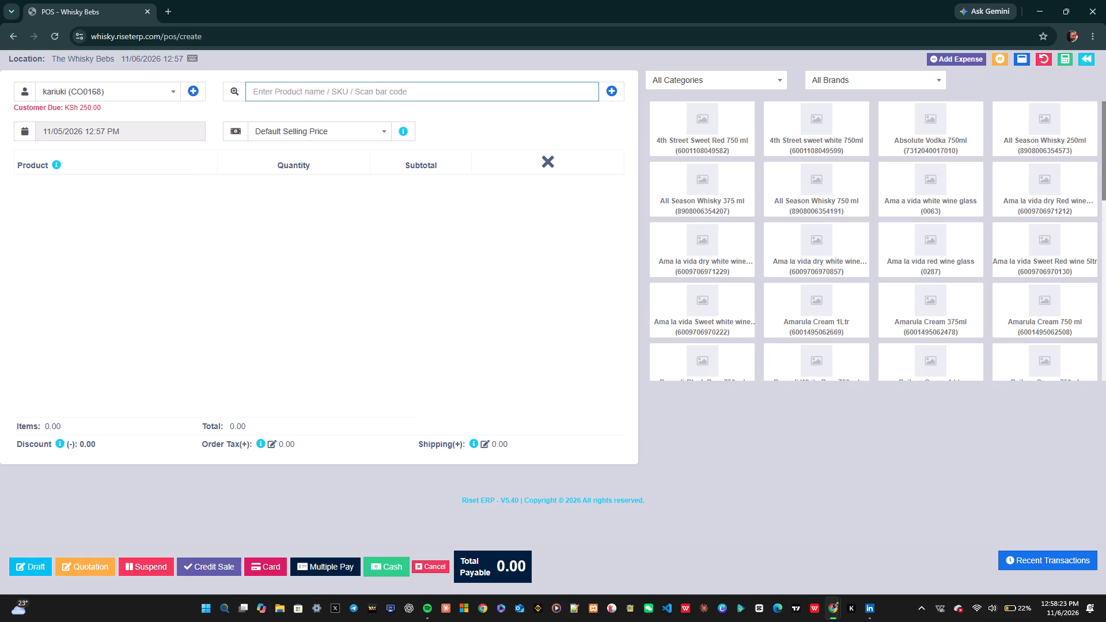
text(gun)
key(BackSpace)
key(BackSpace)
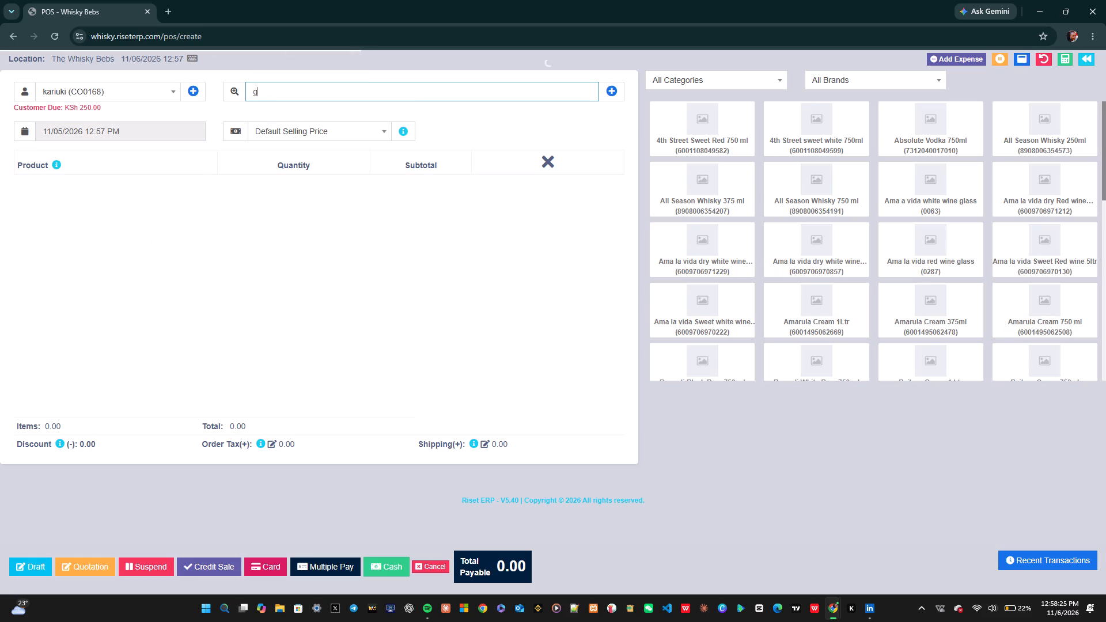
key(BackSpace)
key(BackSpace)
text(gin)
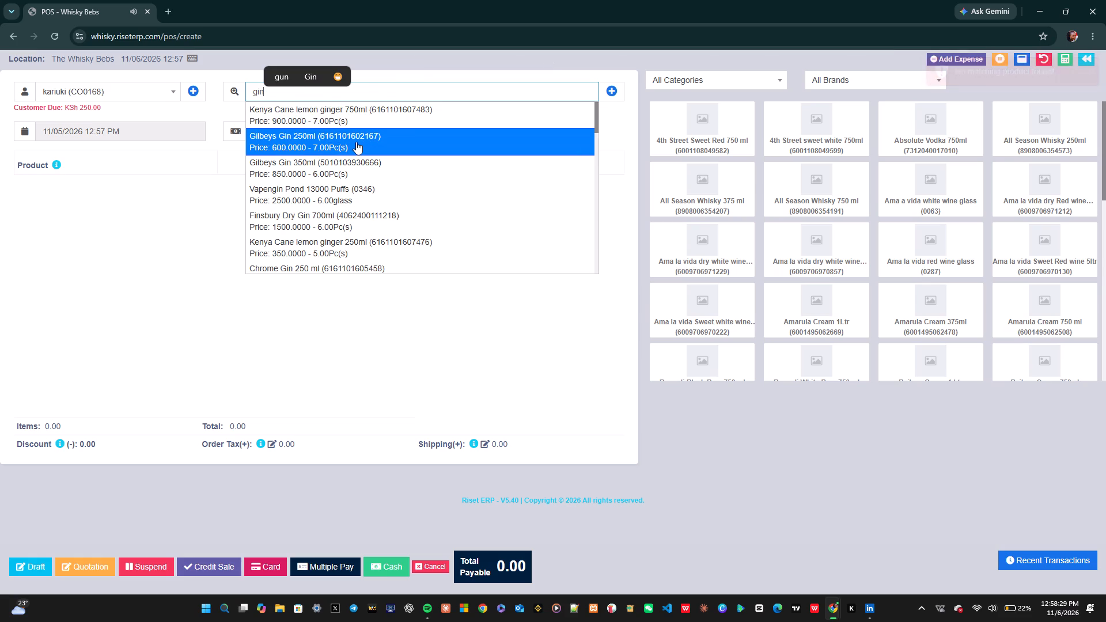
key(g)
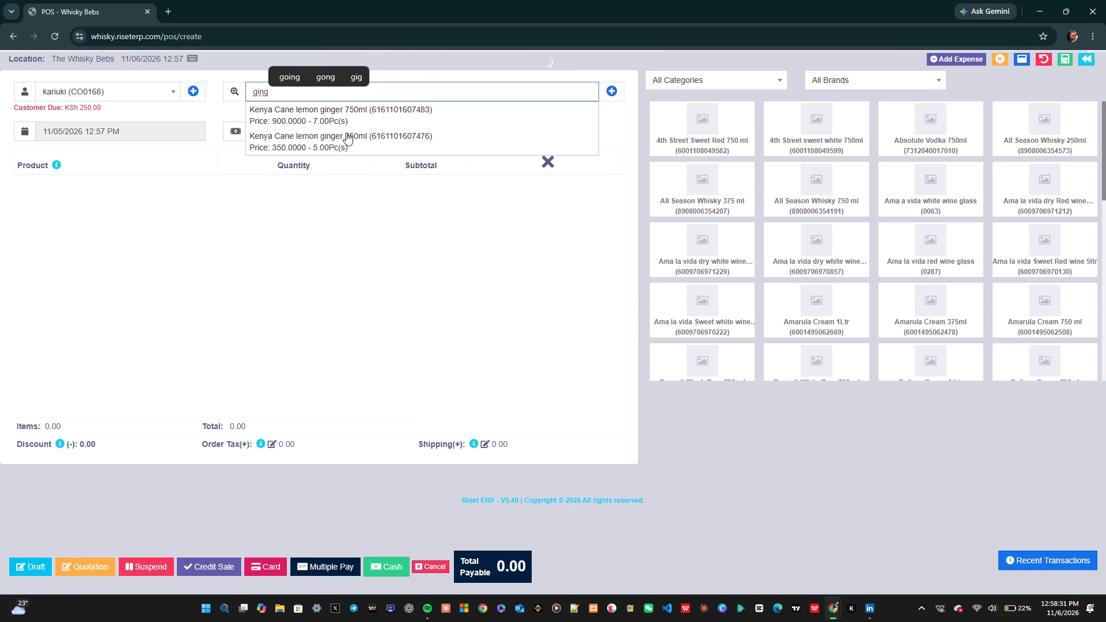
click(347, 138)
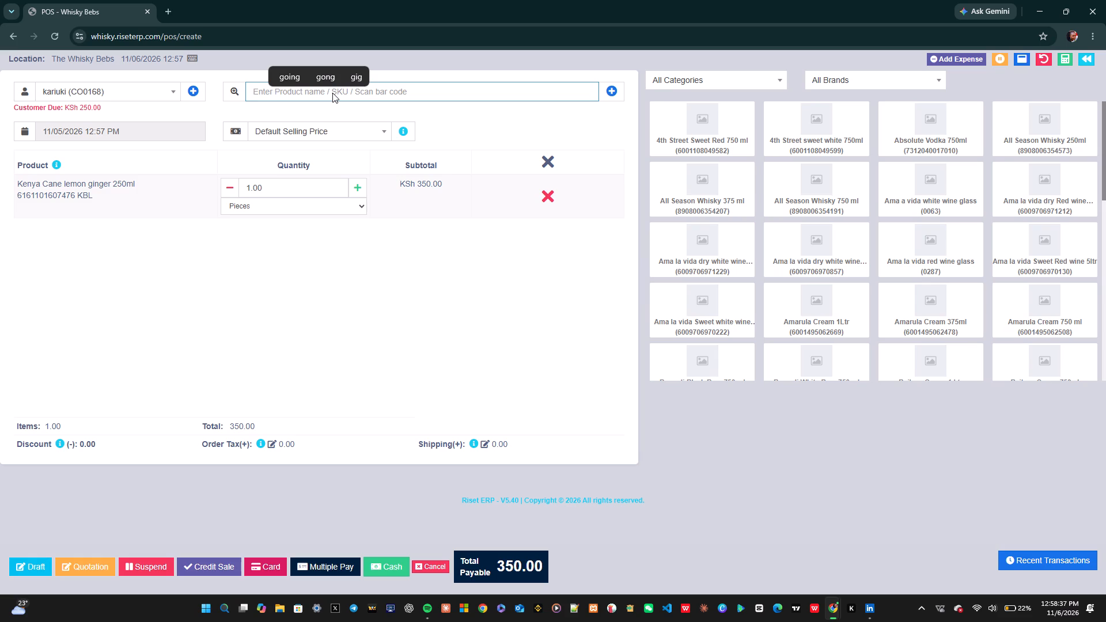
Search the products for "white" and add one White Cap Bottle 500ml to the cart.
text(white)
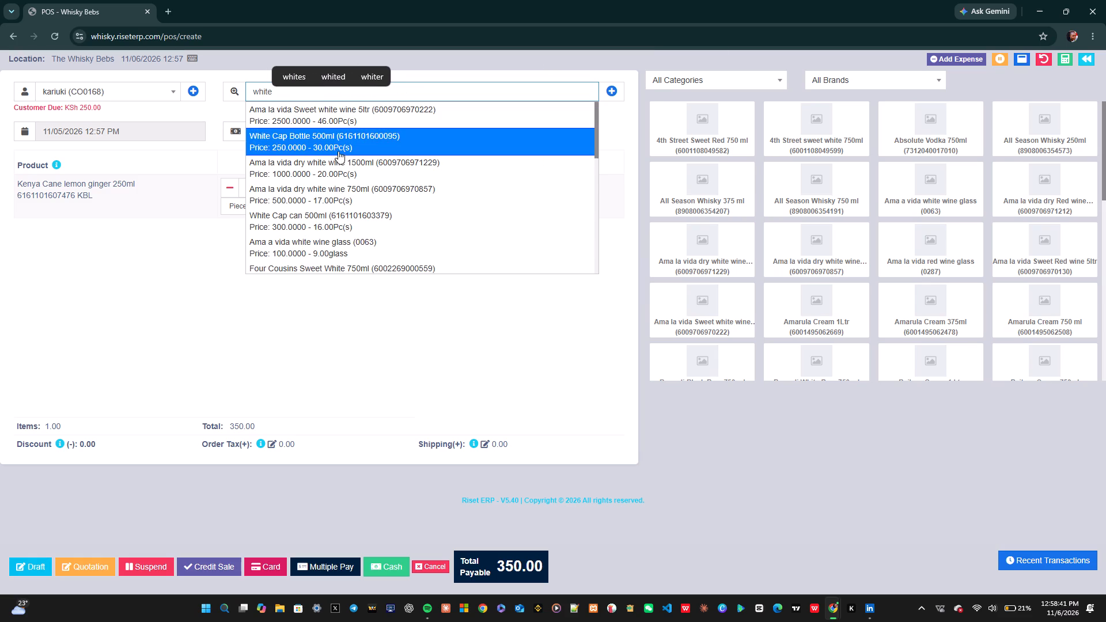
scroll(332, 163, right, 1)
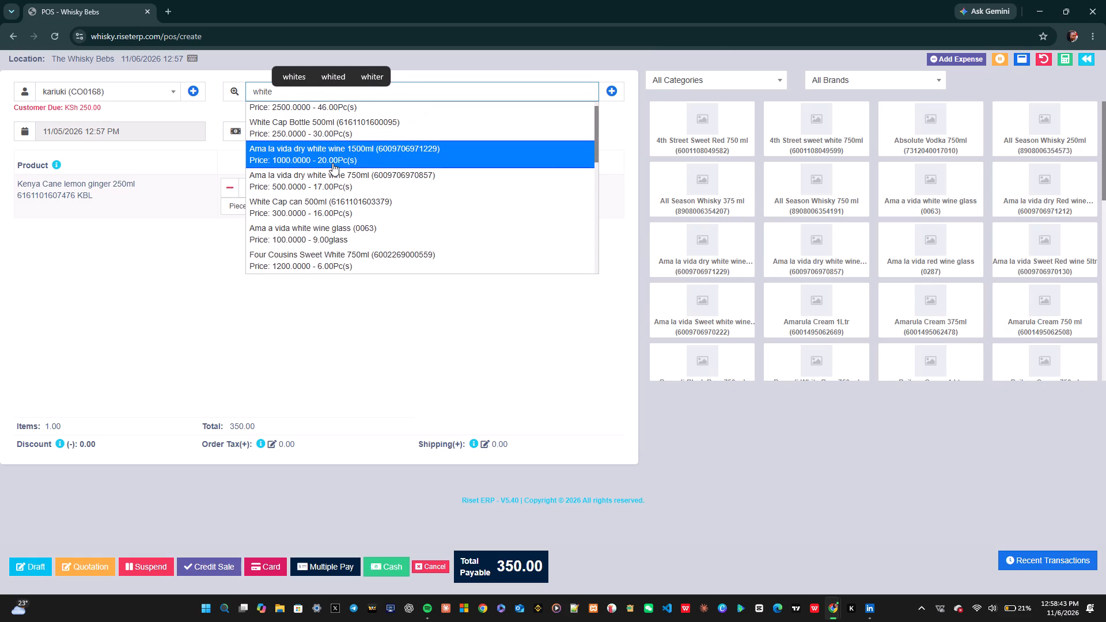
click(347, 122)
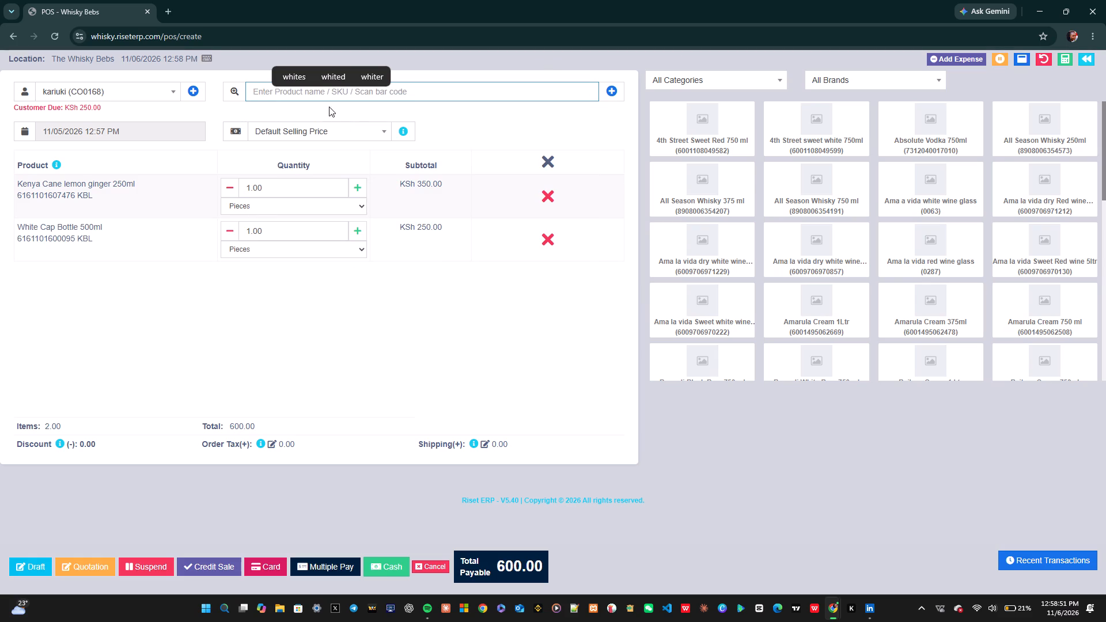
Search the products for Viceroy and add one Viceroy Brandy 375ml to the cart.
click(302, 88)
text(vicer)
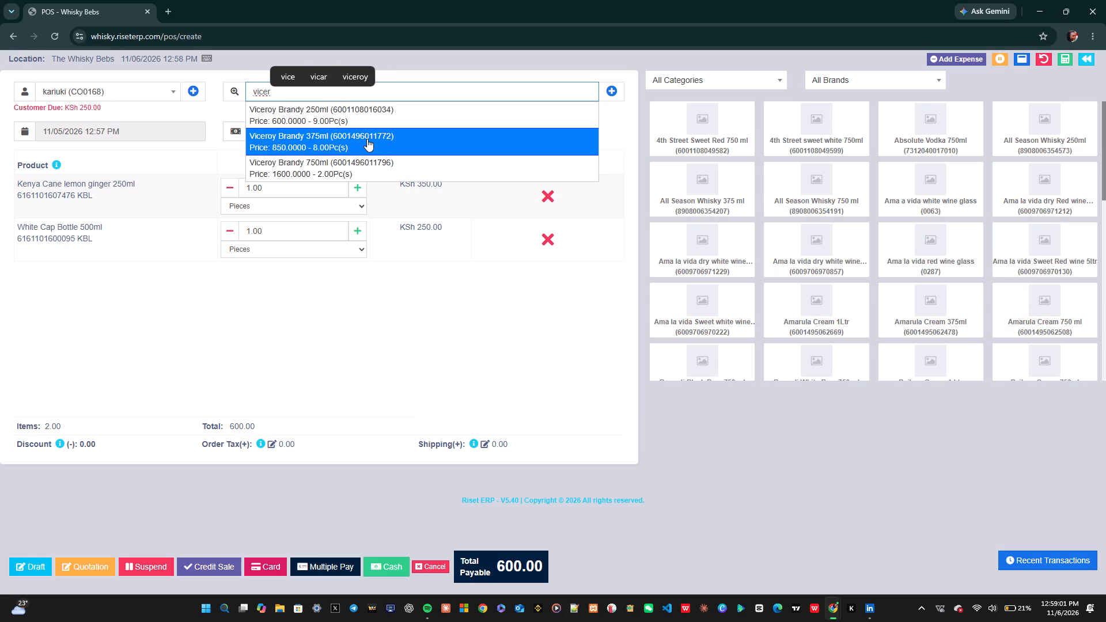
click(367, 139)
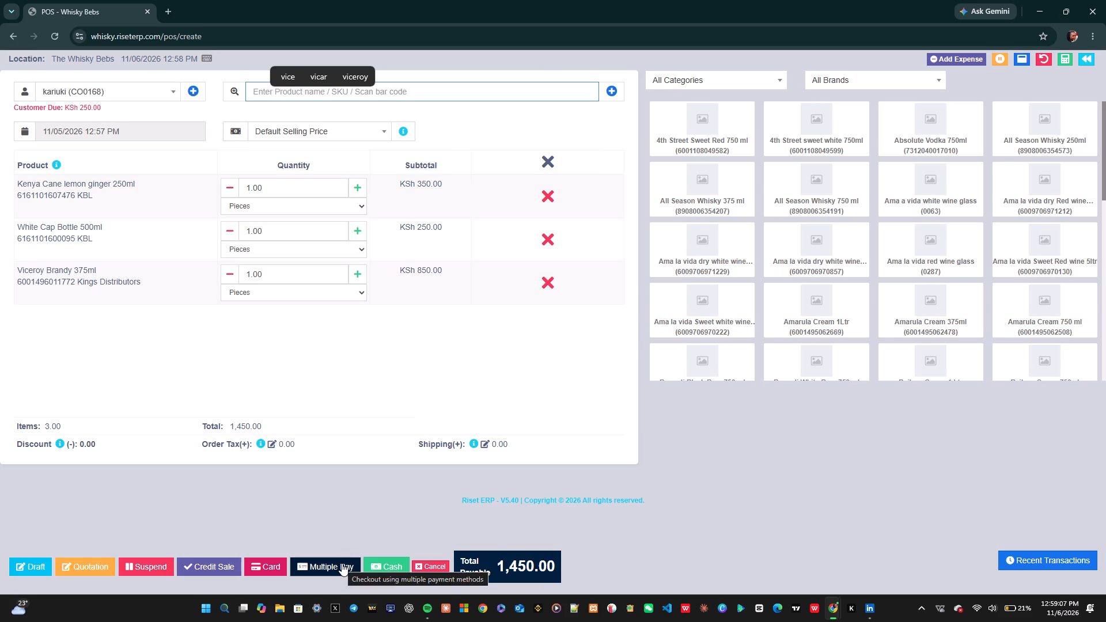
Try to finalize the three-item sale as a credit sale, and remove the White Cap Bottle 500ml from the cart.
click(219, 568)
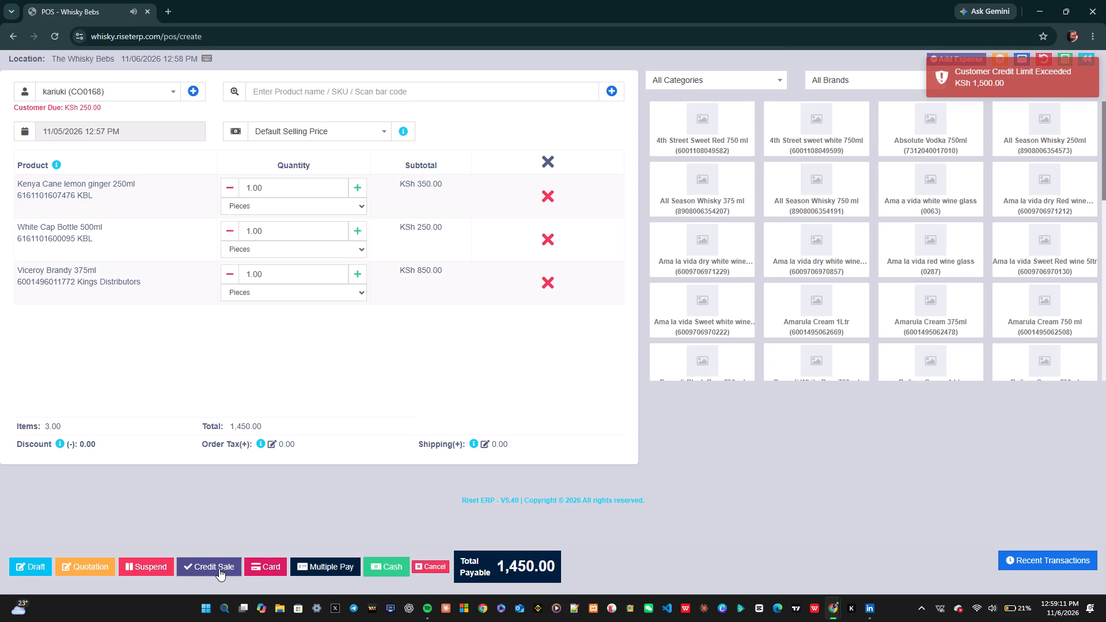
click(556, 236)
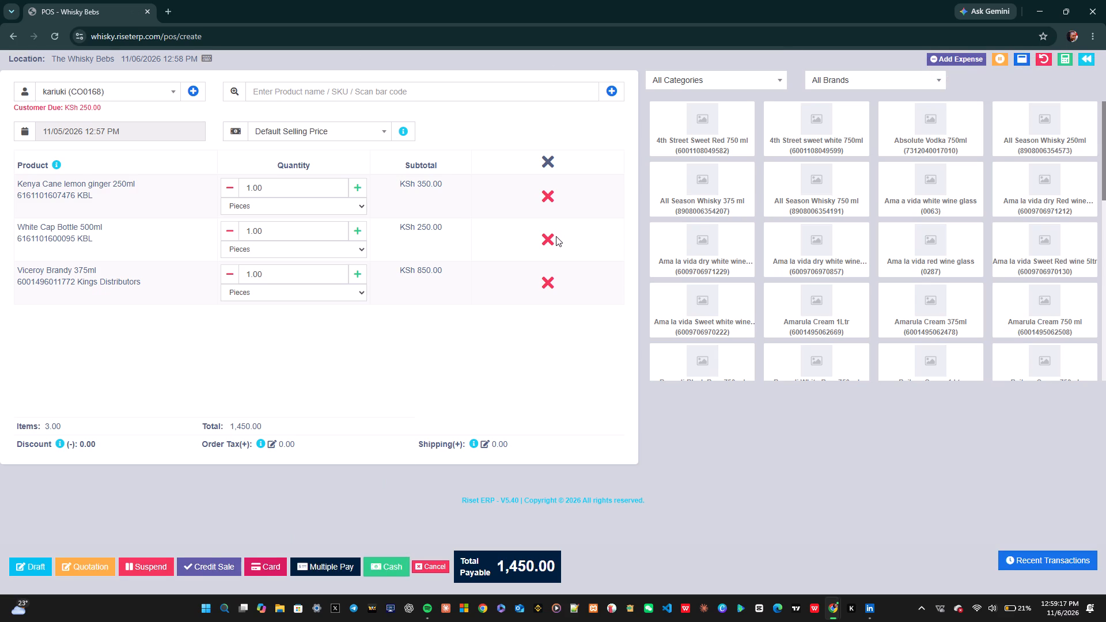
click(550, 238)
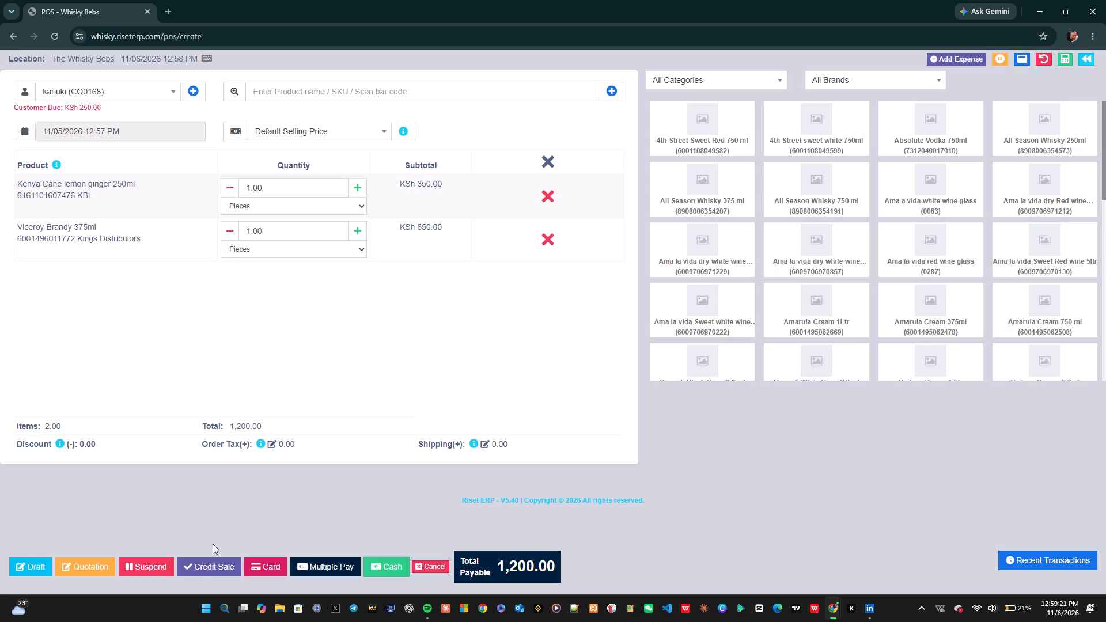
Finalize the Kenya Cane and Viceroy Brandy sale as a credit sale and dismiss the receipt without printing.
click(198, 564)
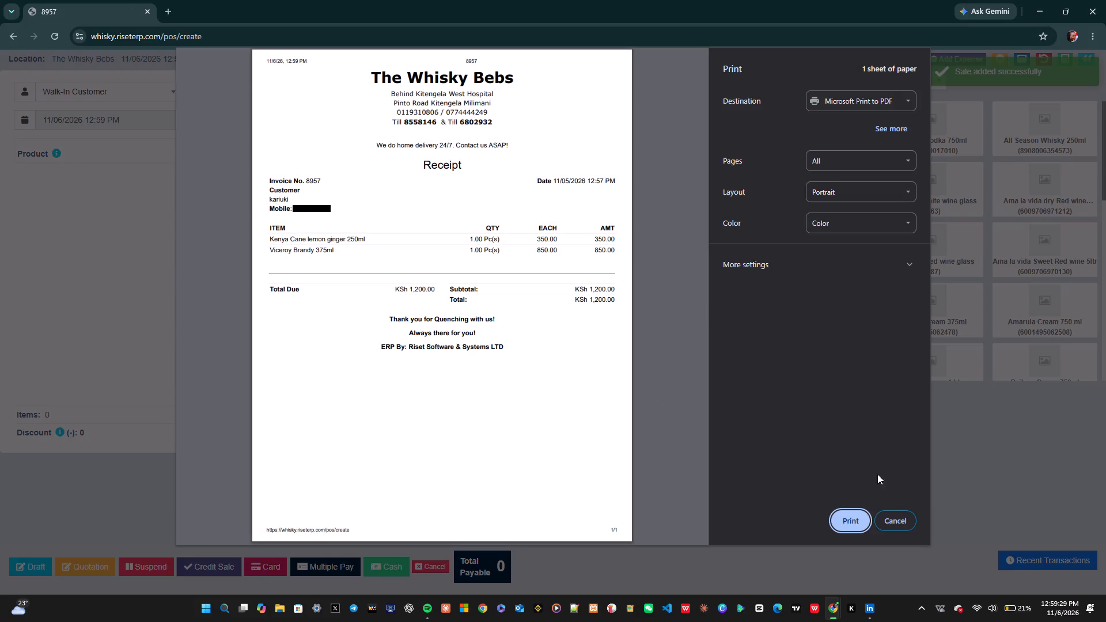
click(899, 517)
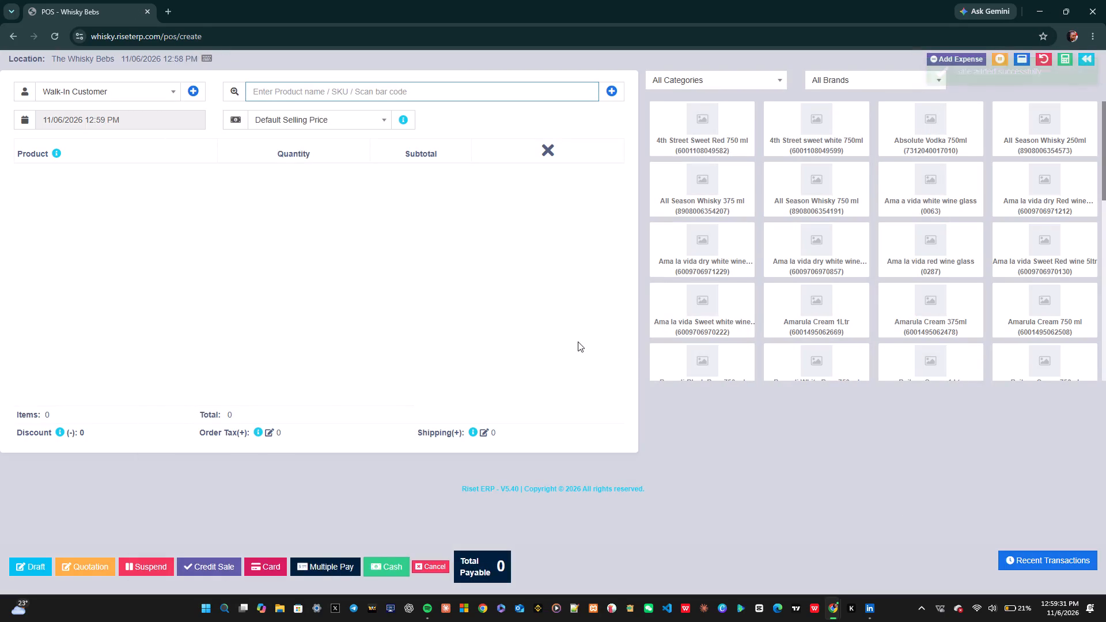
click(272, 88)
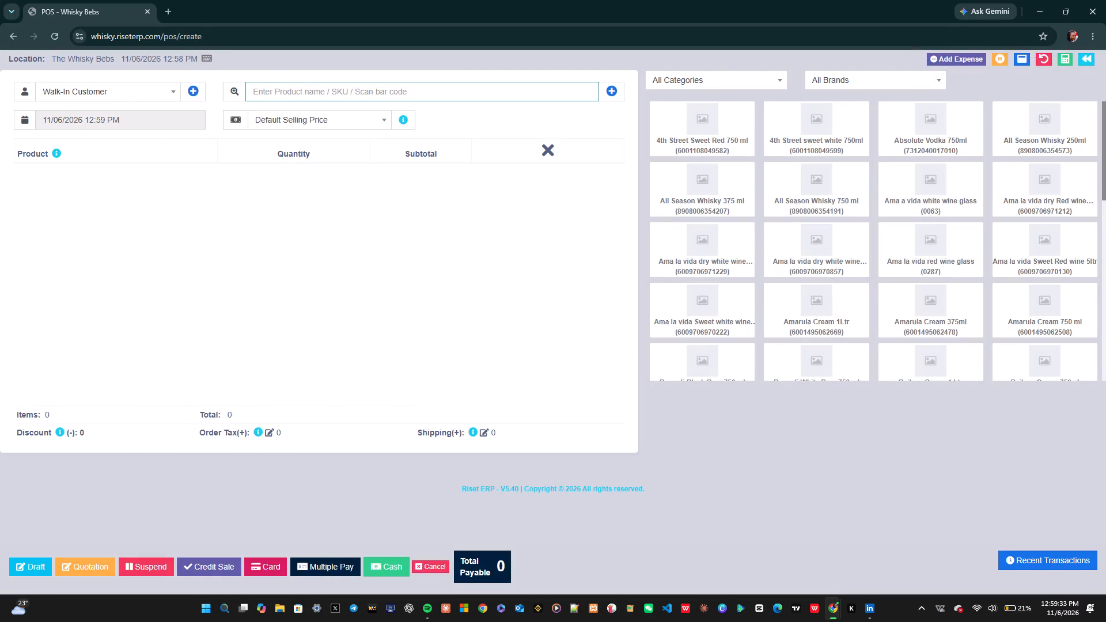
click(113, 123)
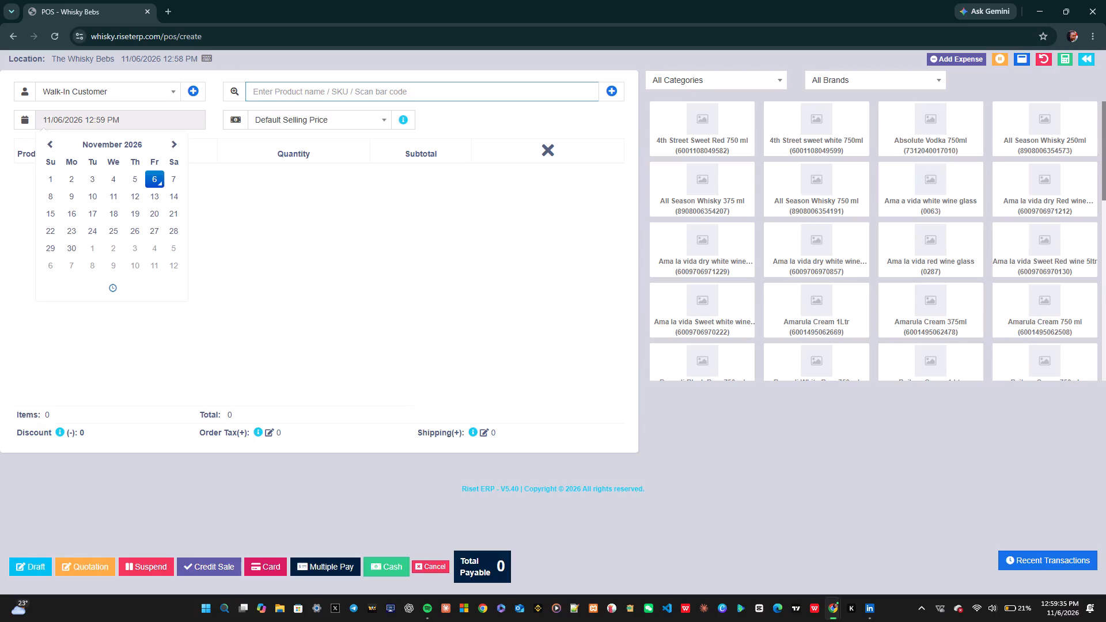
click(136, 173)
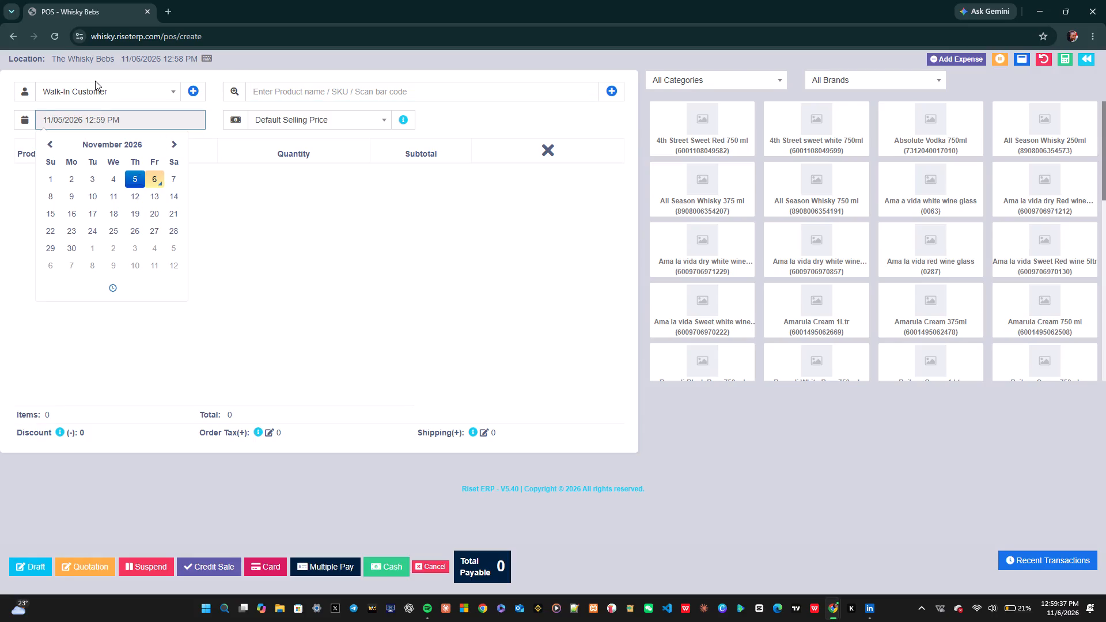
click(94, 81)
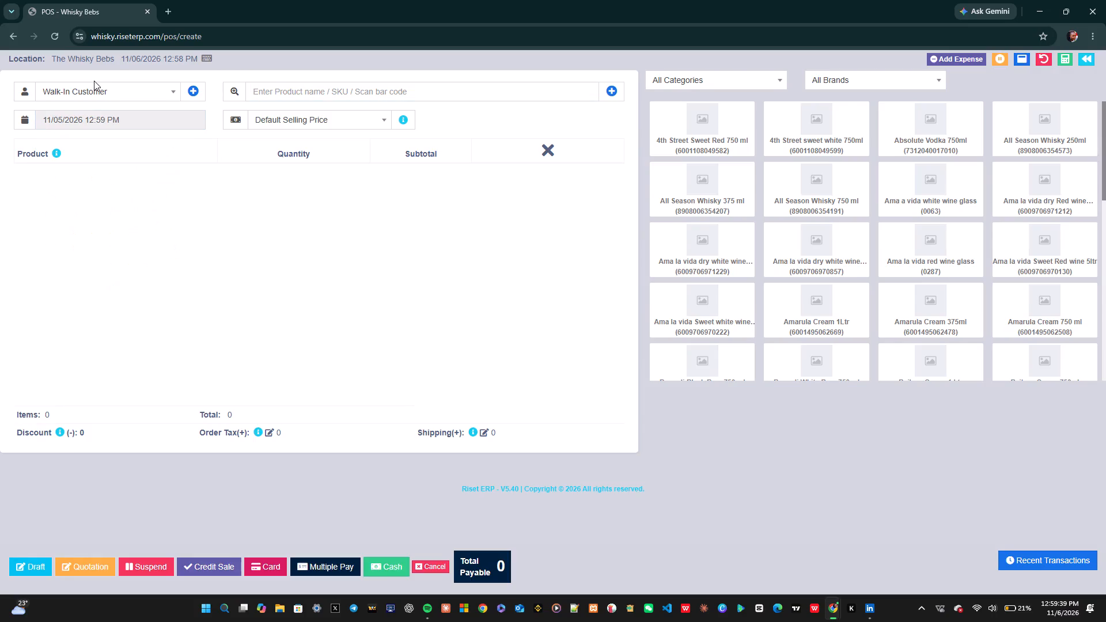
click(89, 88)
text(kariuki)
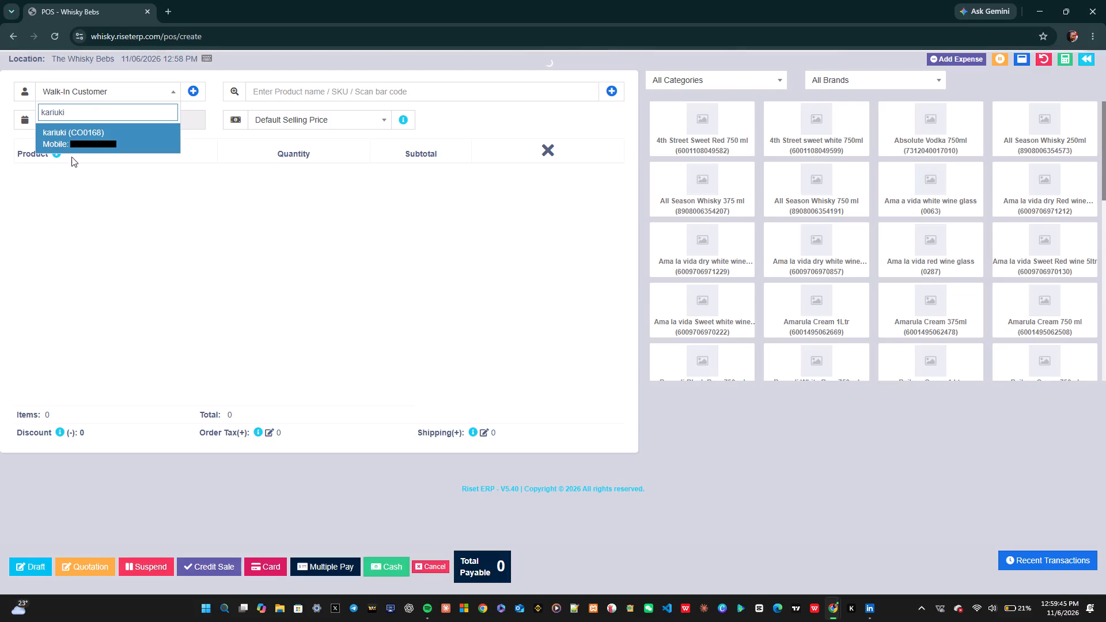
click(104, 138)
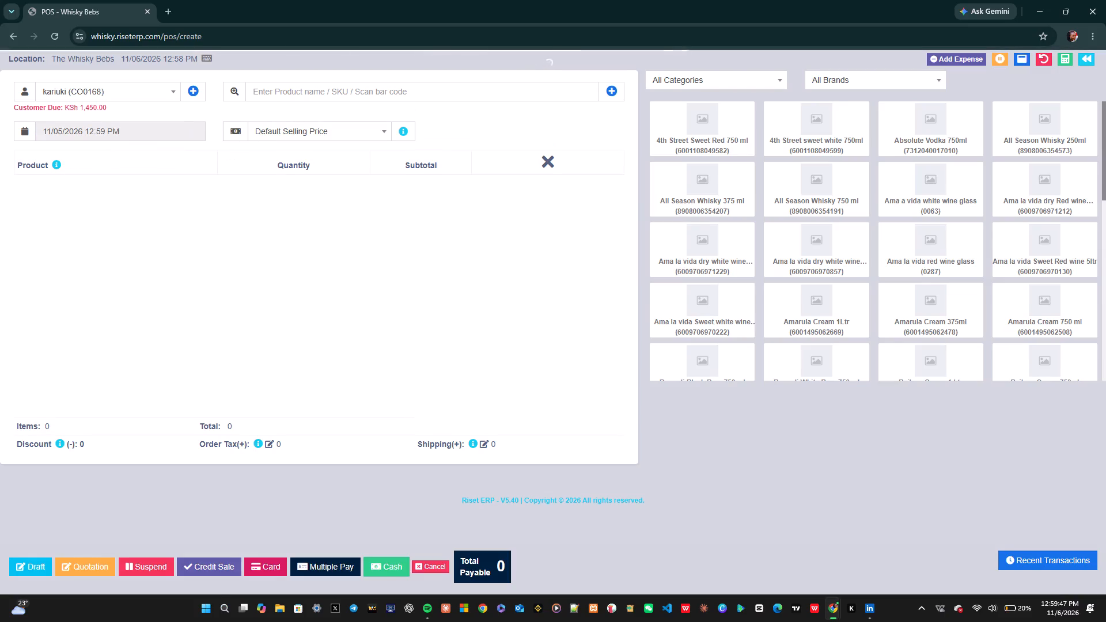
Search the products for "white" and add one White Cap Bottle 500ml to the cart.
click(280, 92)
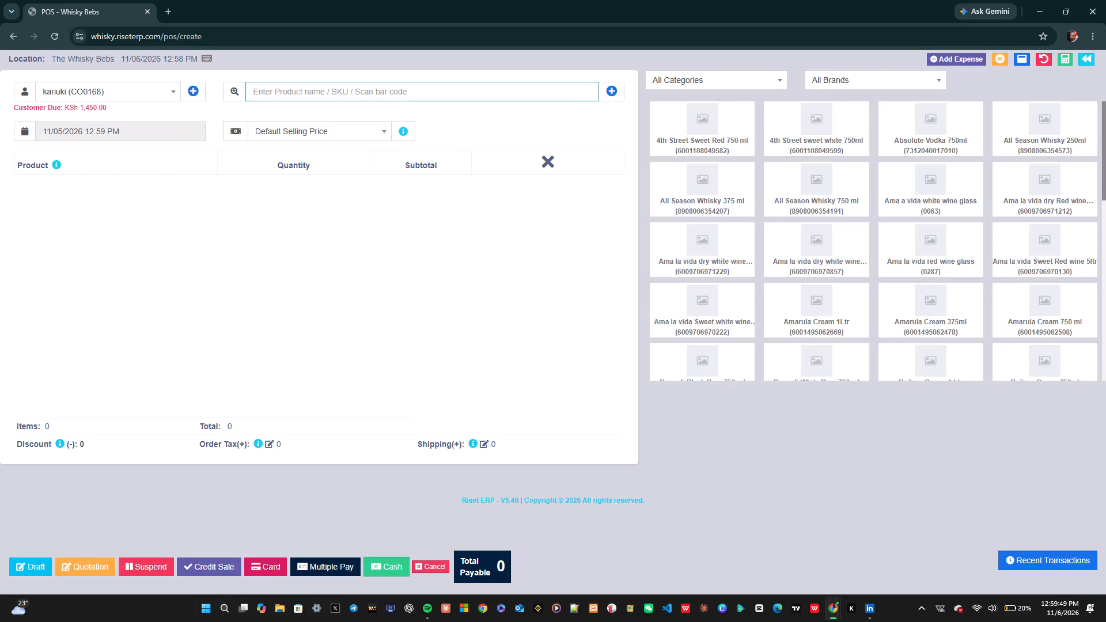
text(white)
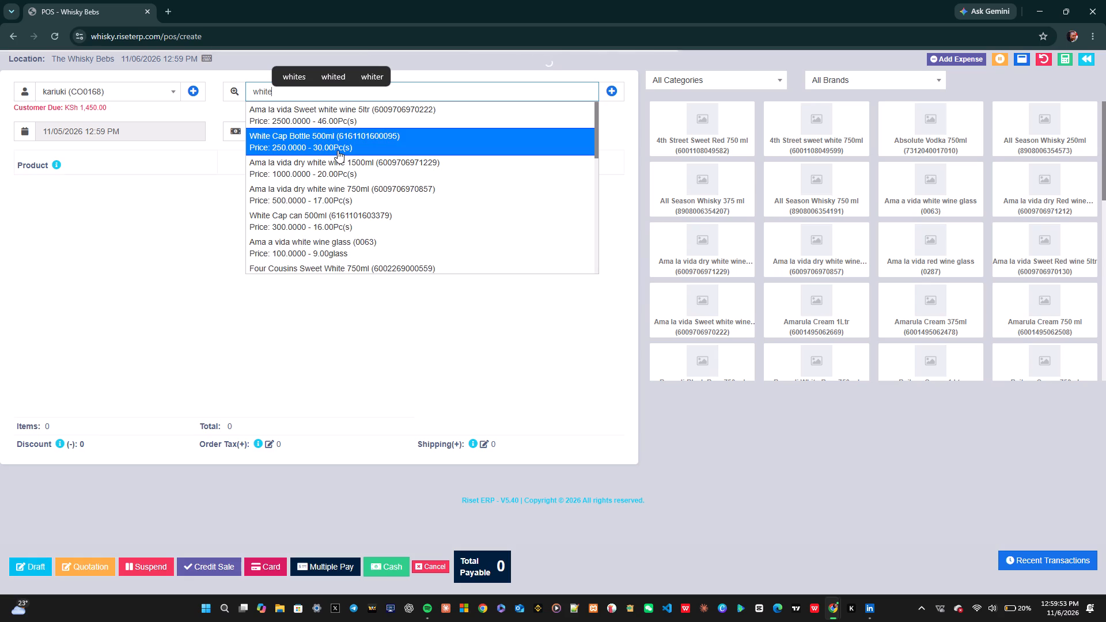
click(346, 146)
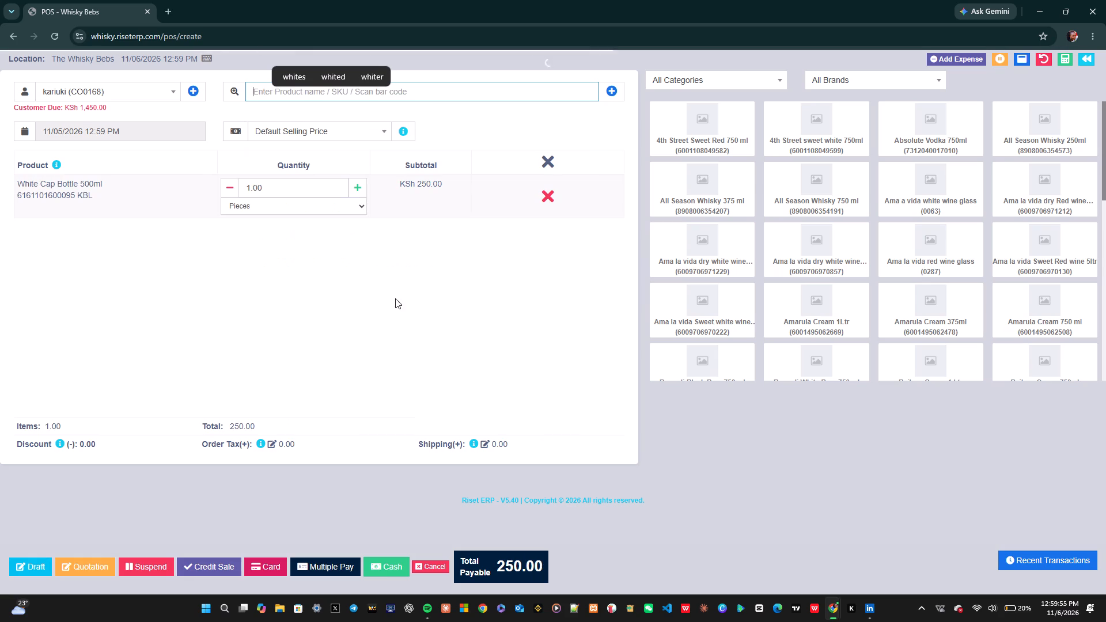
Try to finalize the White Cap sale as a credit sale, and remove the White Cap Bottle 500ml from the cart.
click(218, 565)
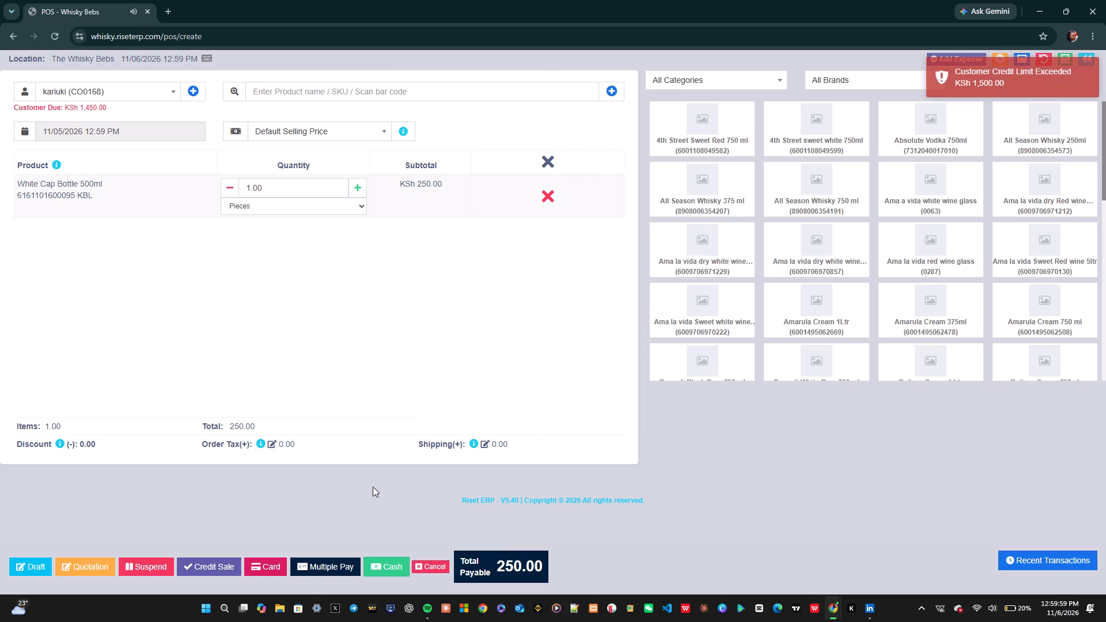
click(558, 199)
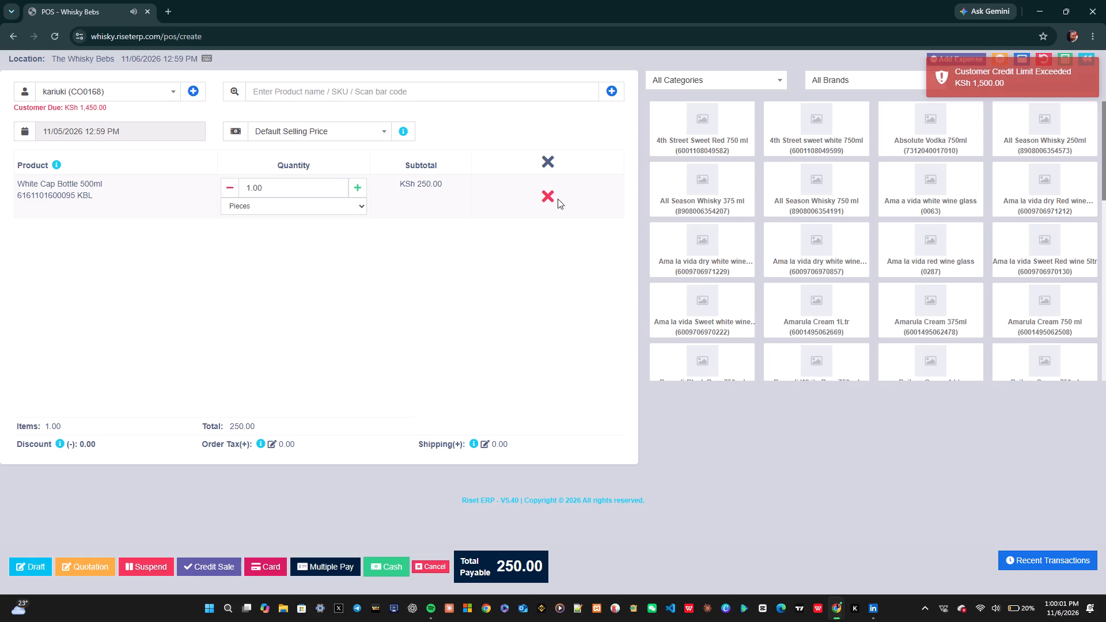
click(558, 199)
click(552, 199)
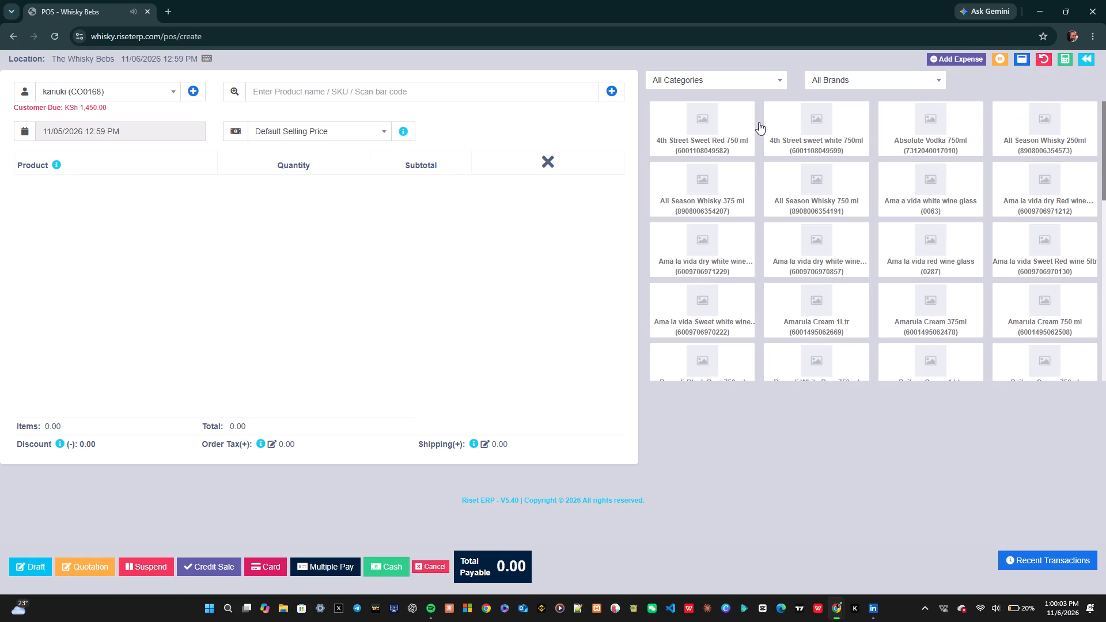
Go back to the All sales list to review the sales recorded for 11/05/2026.
click(9, 41)
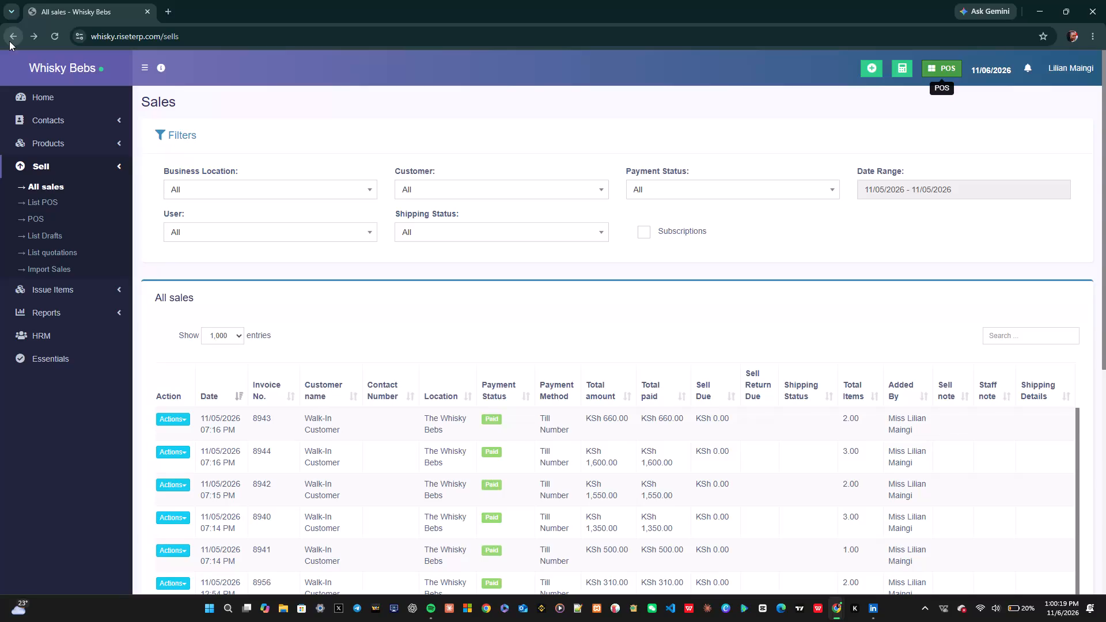
Start a new POS sale and add one Kenya Cane lemon ginger 750ml to the cart.
click(950, 69)
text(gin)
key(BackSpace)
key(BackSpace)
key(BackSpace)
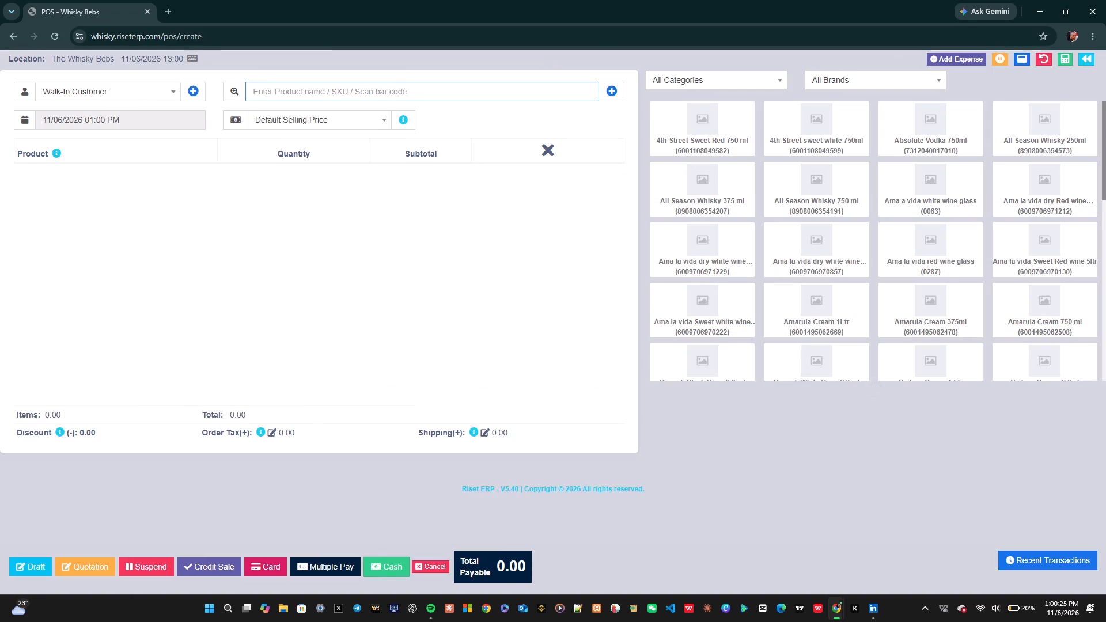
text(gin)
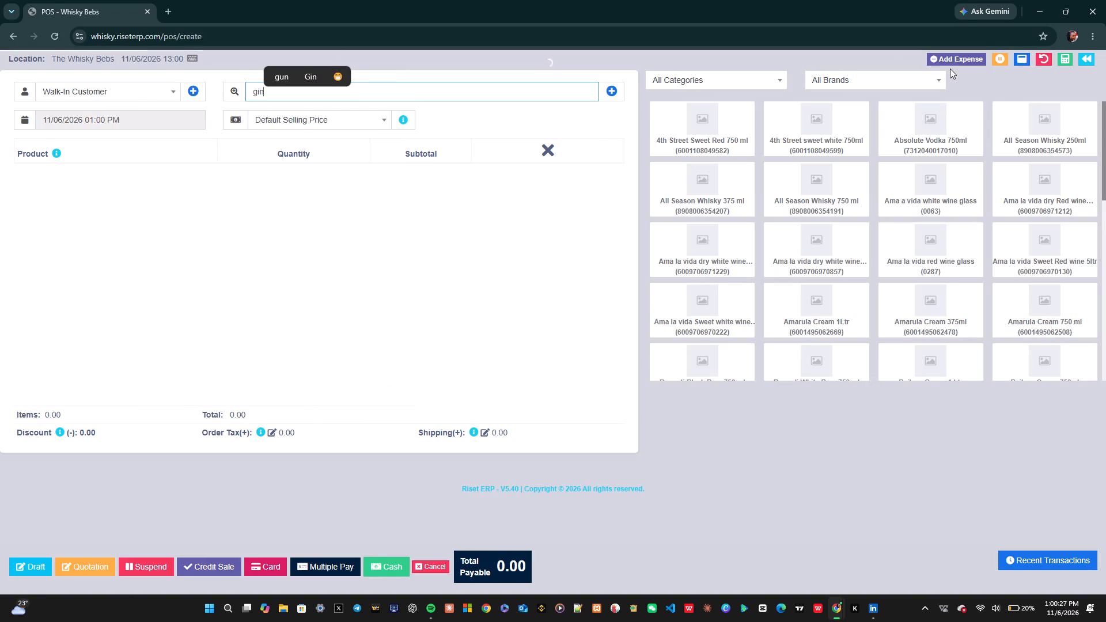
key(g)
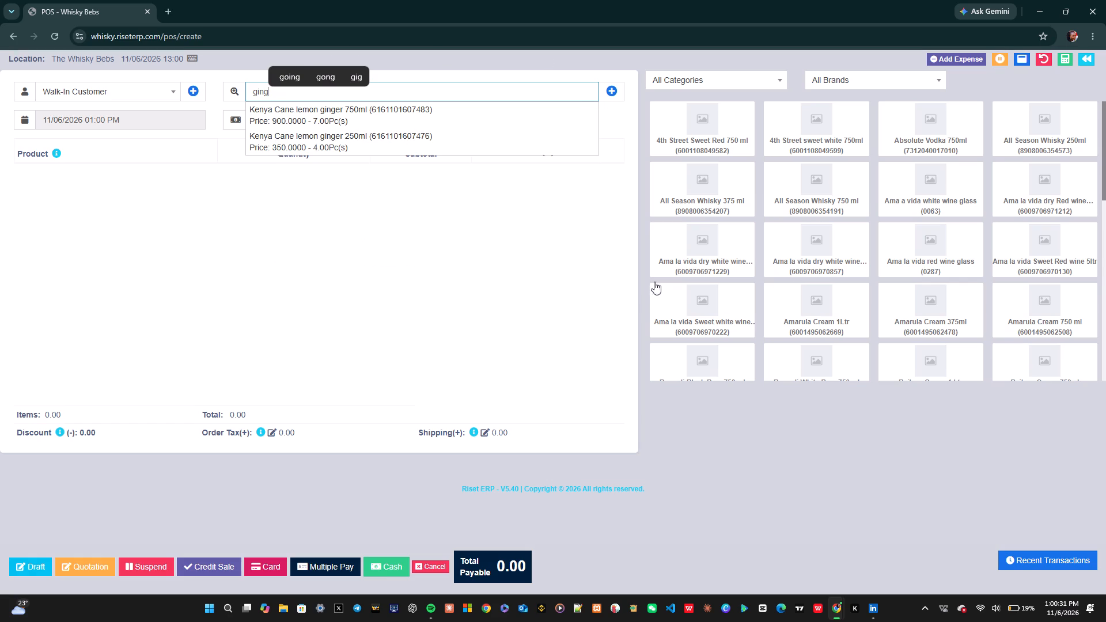
click(369, 115)
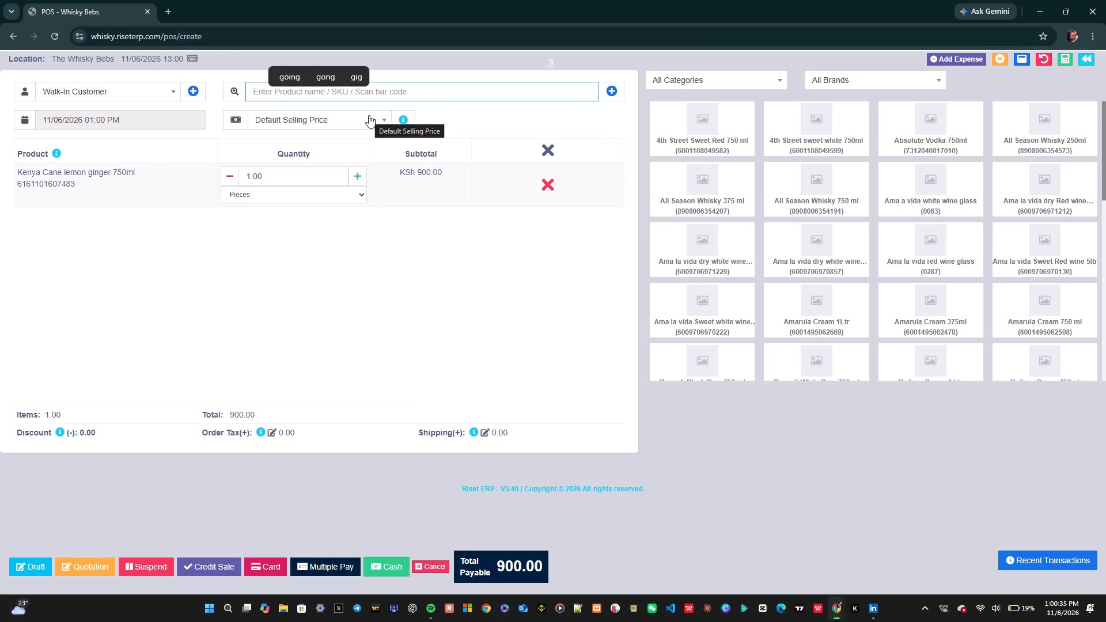
Add one County Spirit 250 ml and one Kenya Cane lemon ginger 250ml to the cart.
click(360, 93)
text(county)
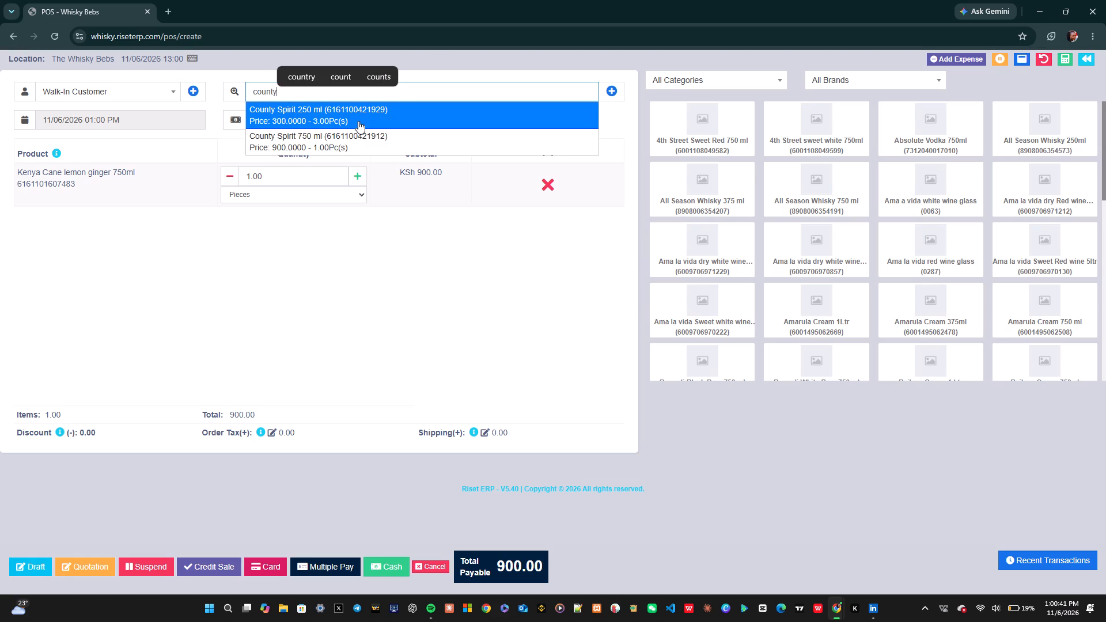
click(358, 121)
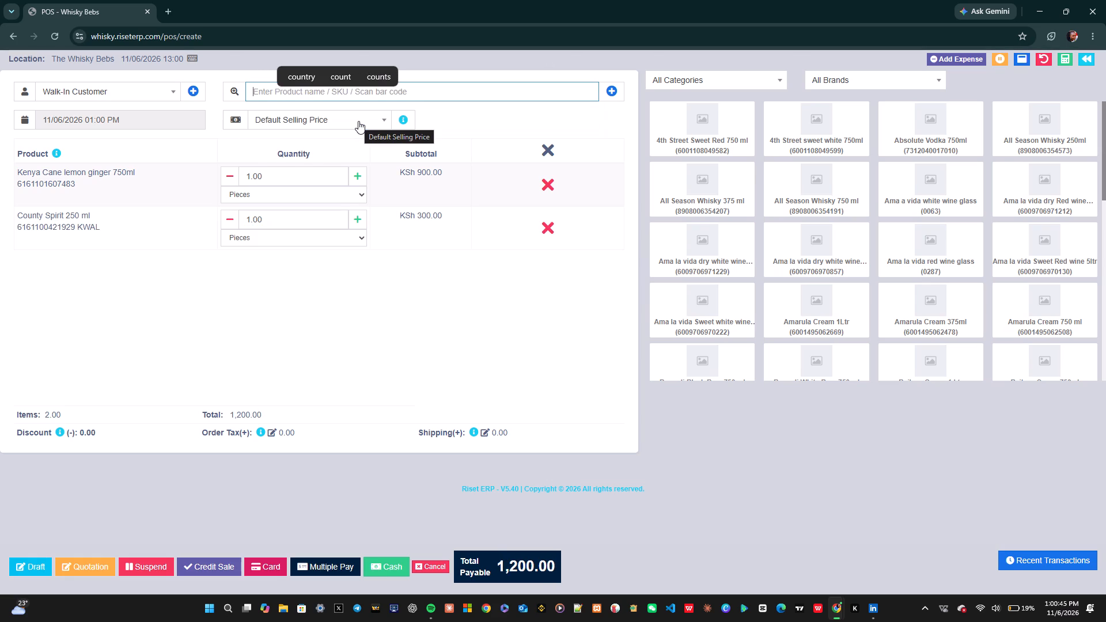
click(275, 90)
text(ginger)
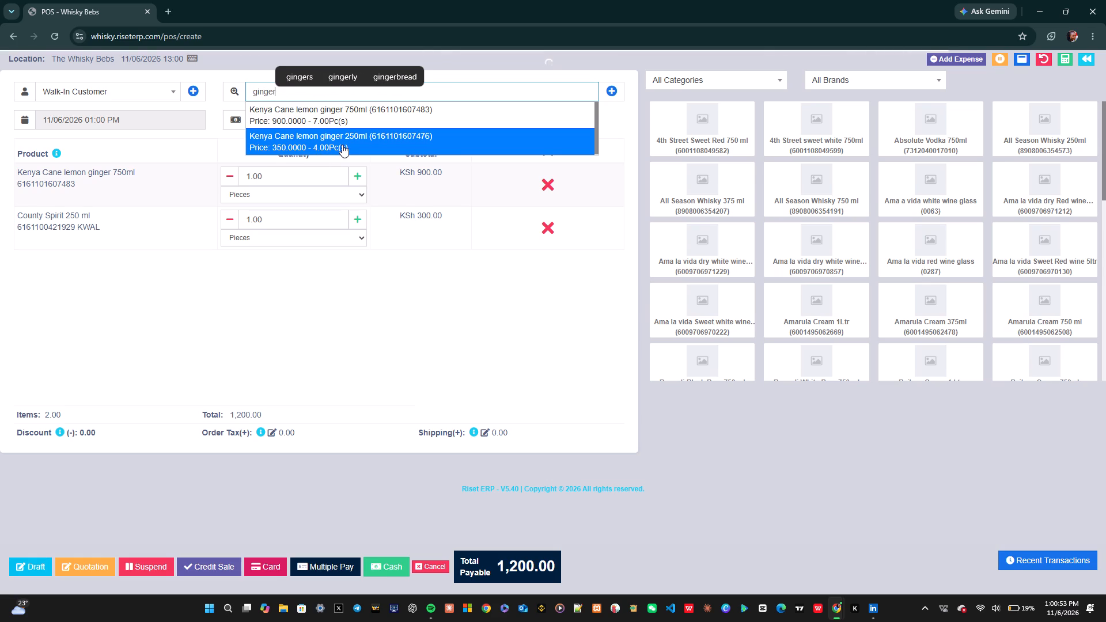
click(342, 145)
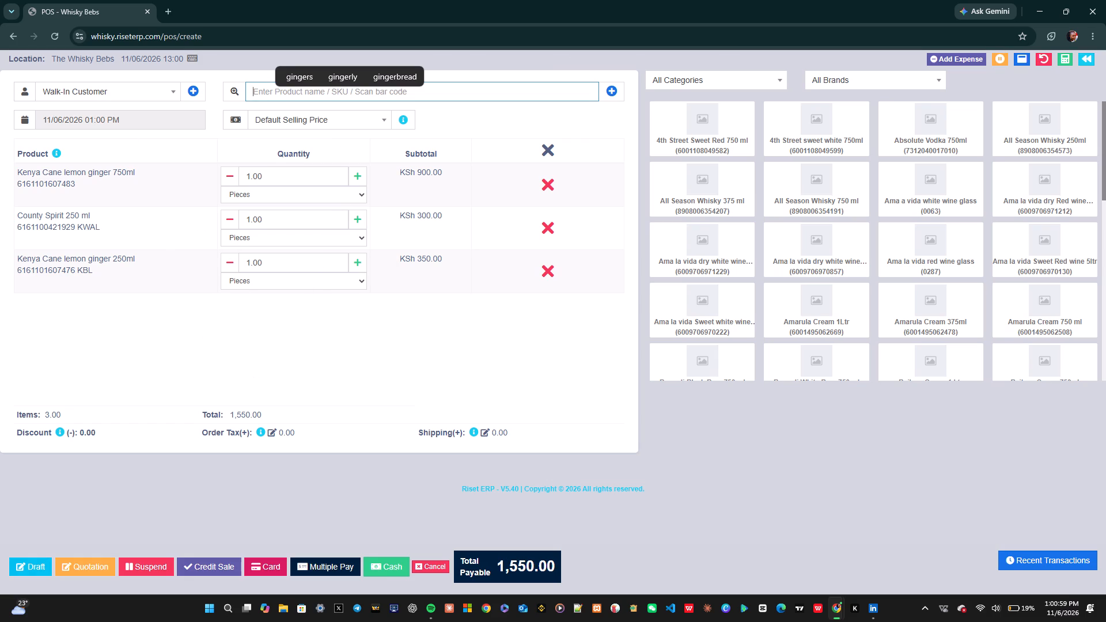
Set the sale's date to 11/05/2026.
click(112, 118)
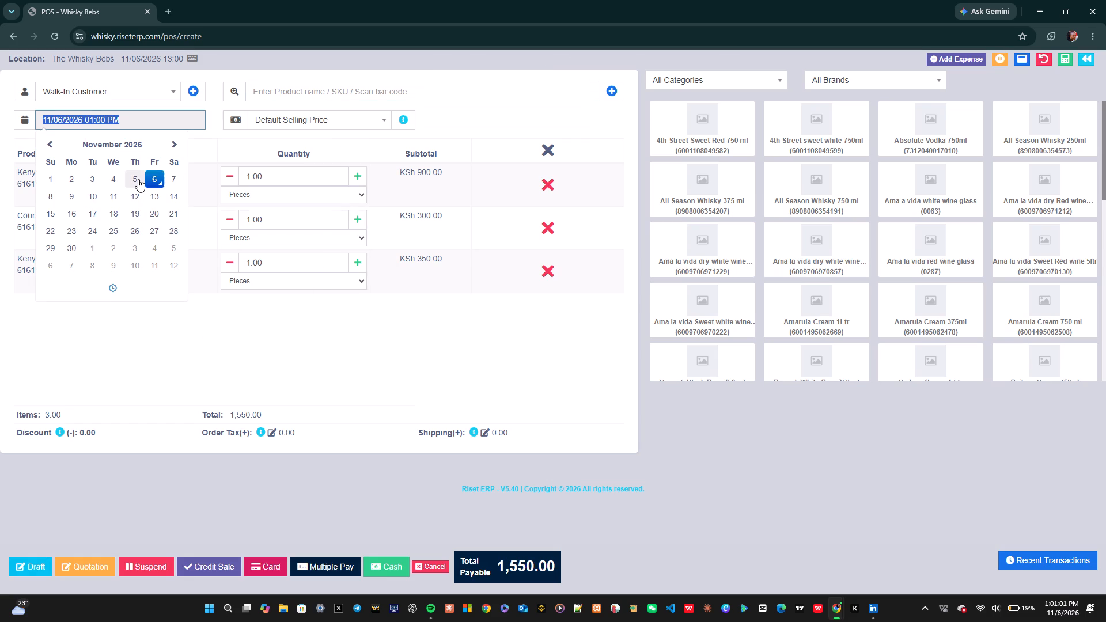
click(138, 179)
Search the customers for "abedi" and fill in a new Individual contact with the customer's first and middle names.
click(94, 86)
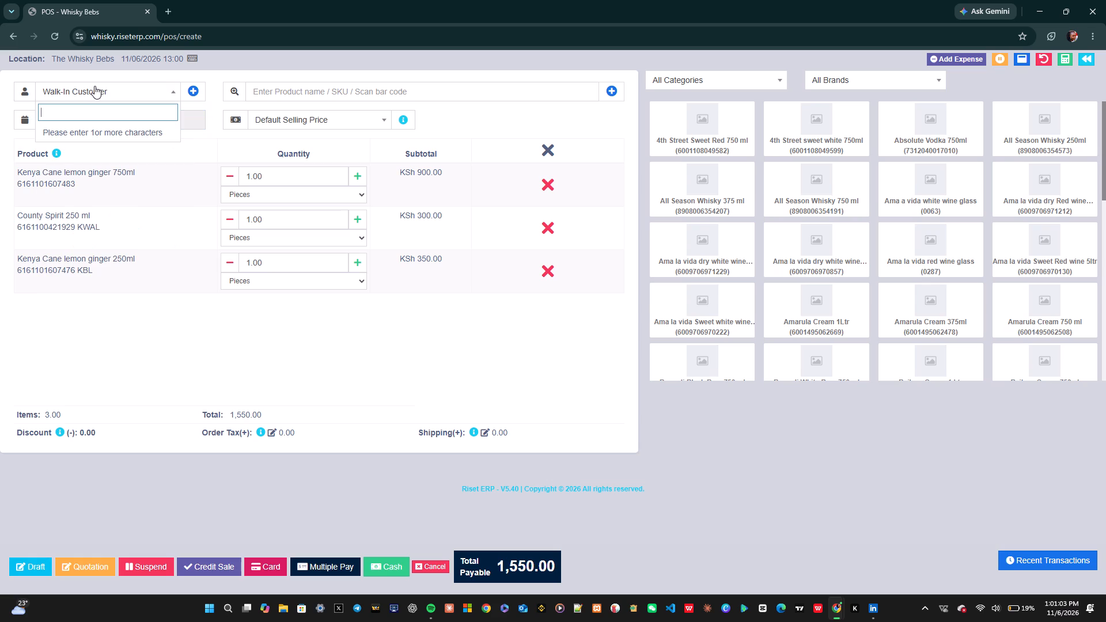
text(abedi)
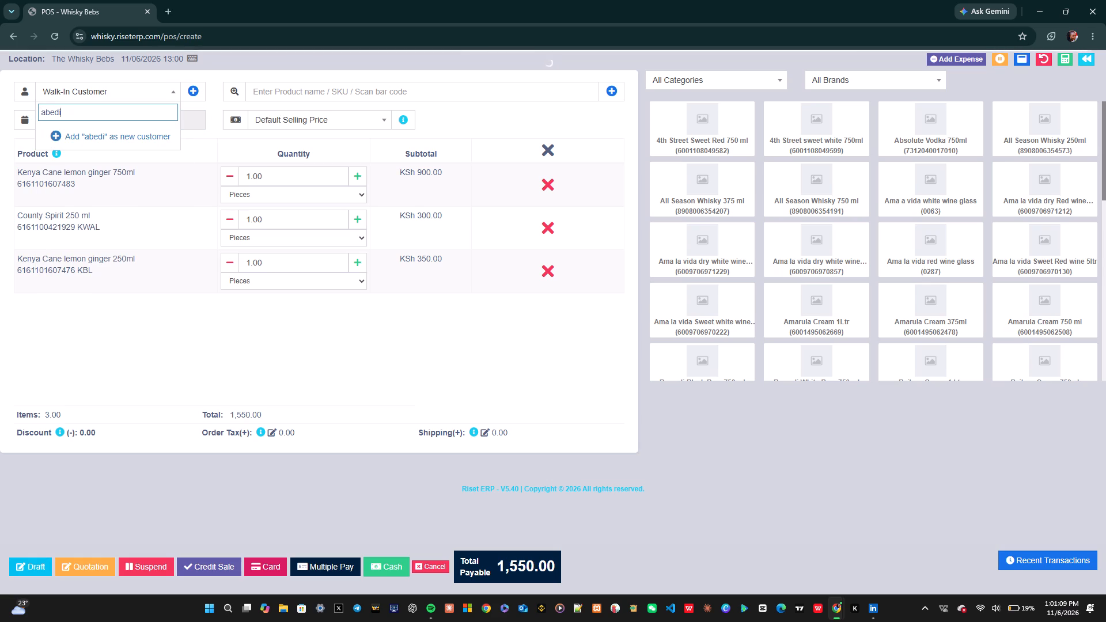
click(190, 100)
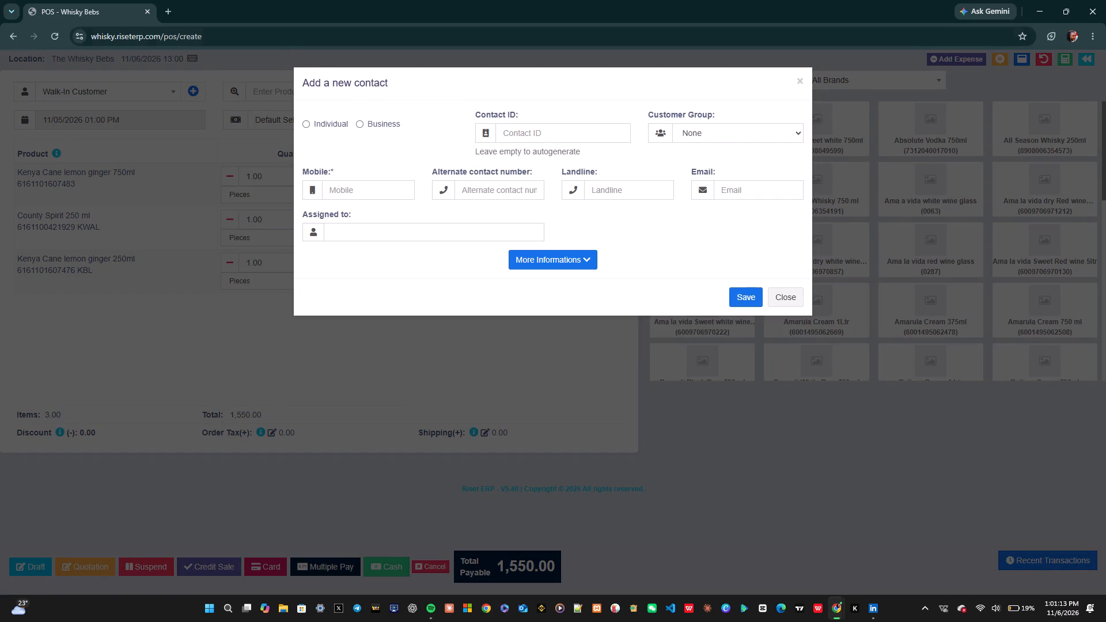
click(310, 122)
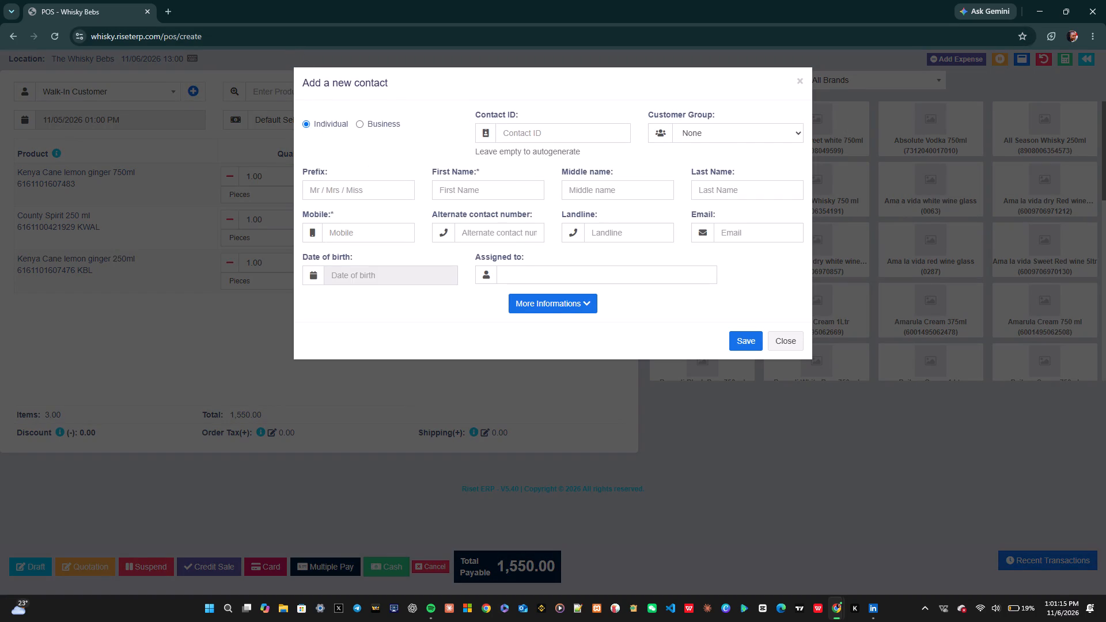
click(461, 189)
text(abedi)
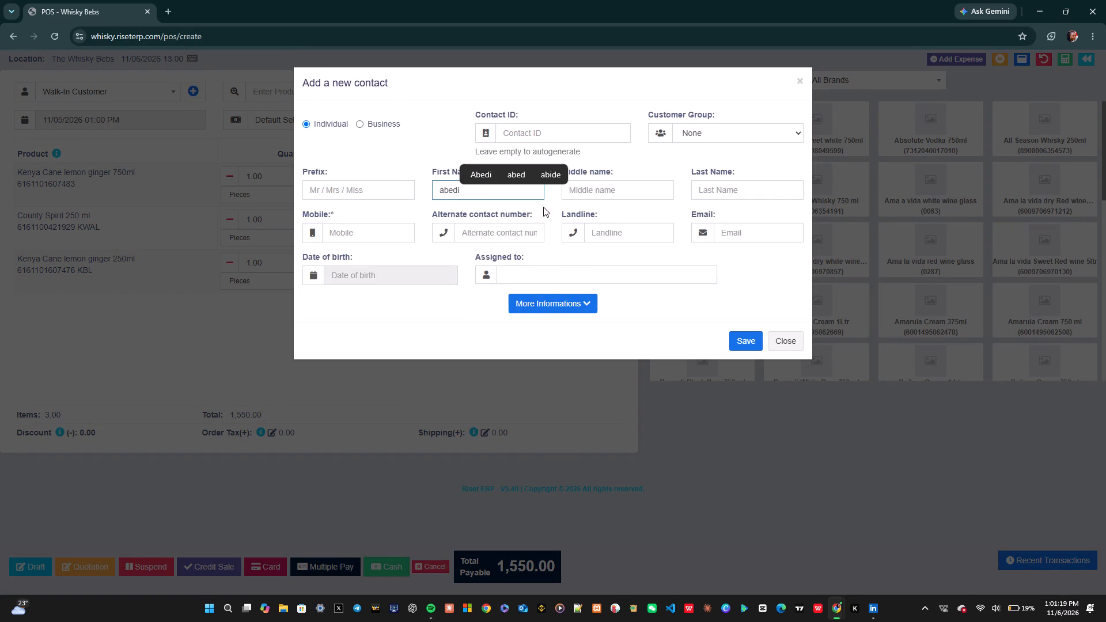
click(582, 197)
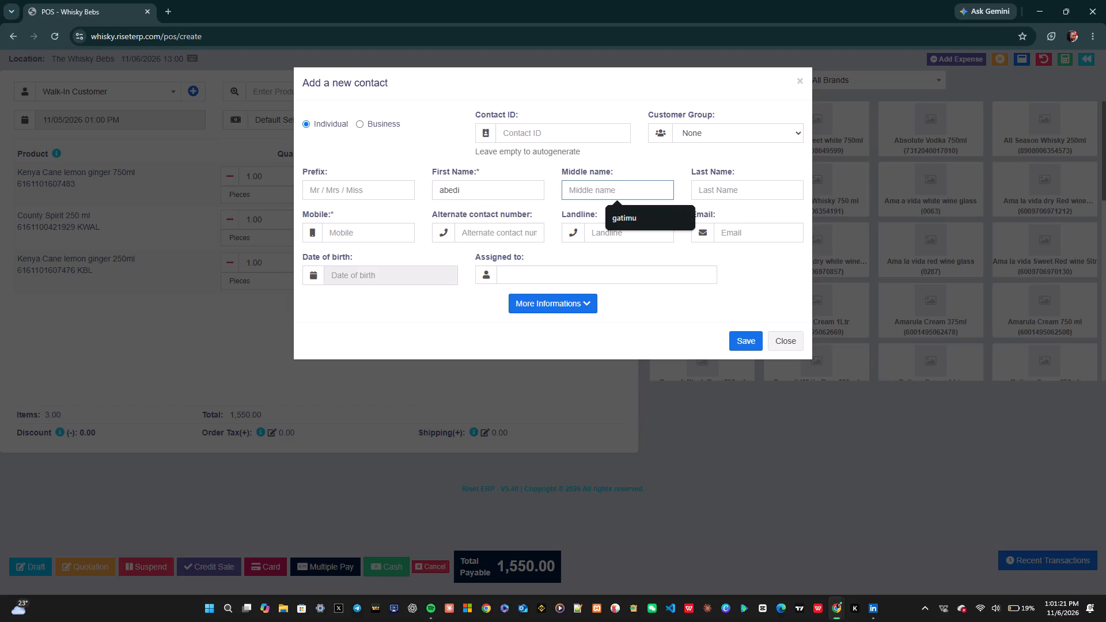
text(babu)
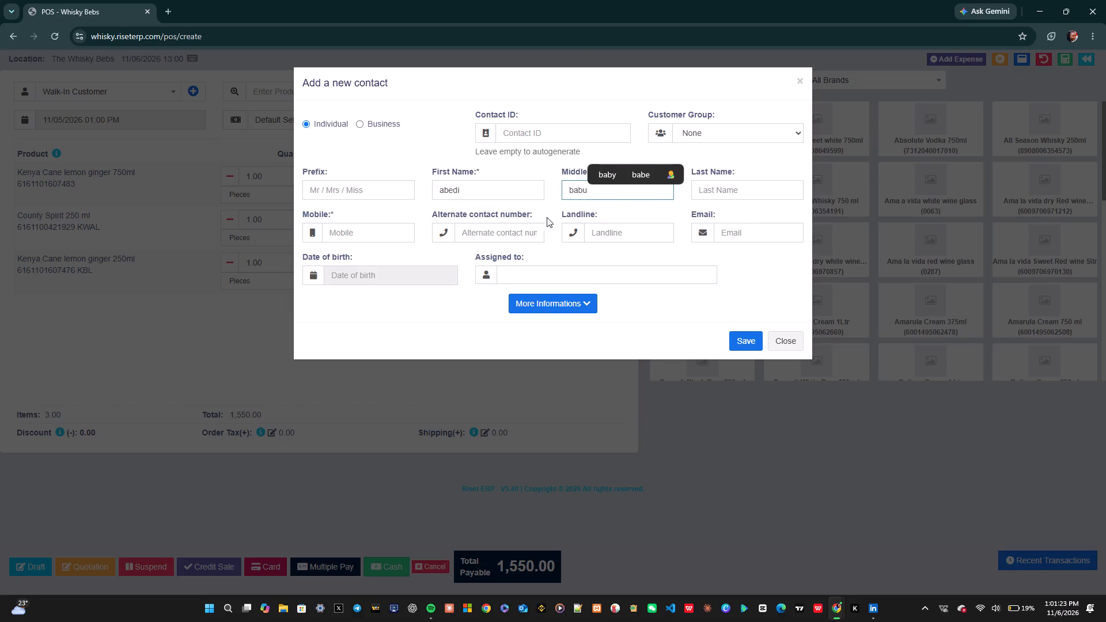
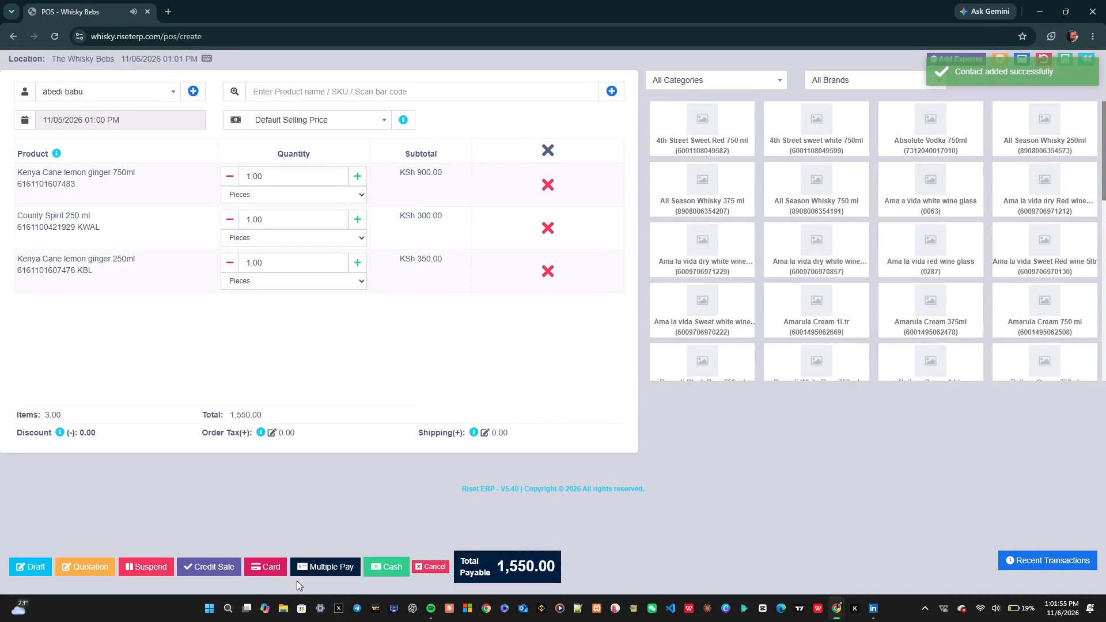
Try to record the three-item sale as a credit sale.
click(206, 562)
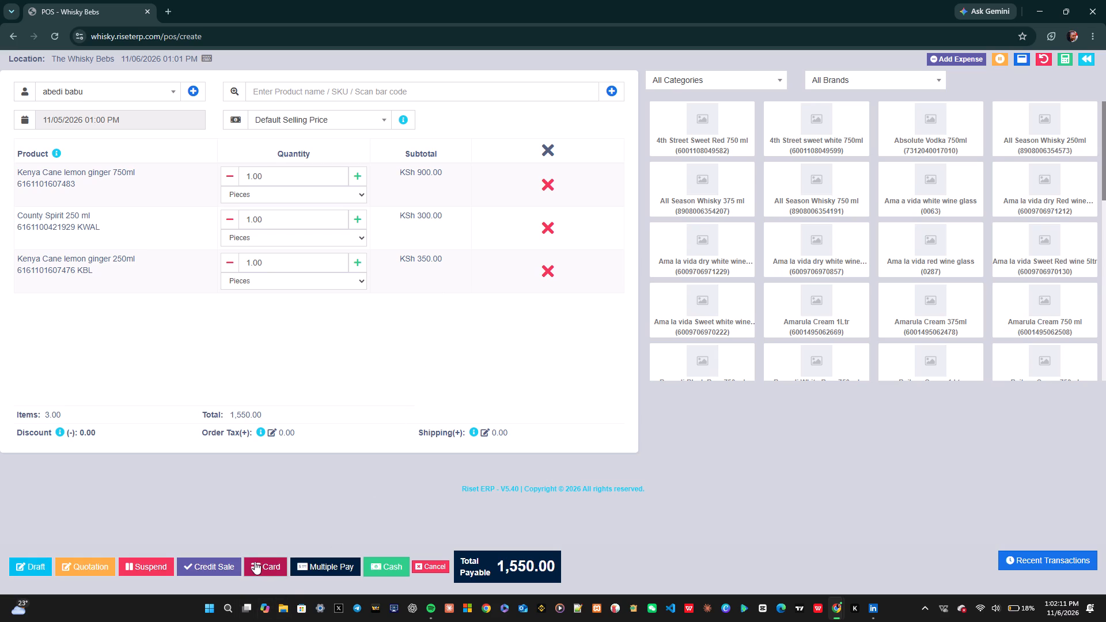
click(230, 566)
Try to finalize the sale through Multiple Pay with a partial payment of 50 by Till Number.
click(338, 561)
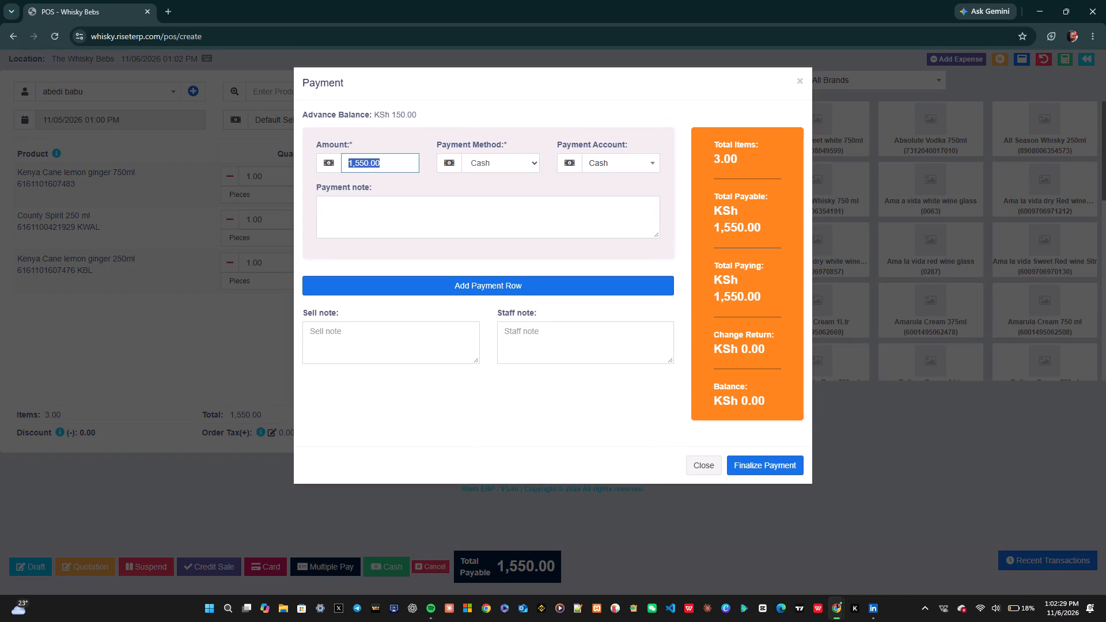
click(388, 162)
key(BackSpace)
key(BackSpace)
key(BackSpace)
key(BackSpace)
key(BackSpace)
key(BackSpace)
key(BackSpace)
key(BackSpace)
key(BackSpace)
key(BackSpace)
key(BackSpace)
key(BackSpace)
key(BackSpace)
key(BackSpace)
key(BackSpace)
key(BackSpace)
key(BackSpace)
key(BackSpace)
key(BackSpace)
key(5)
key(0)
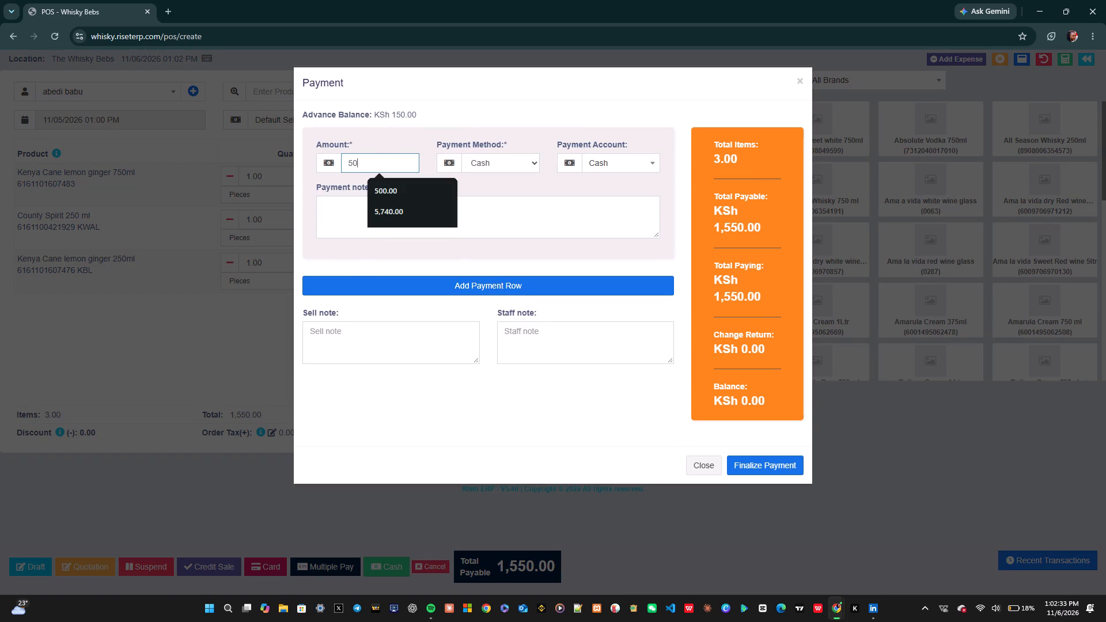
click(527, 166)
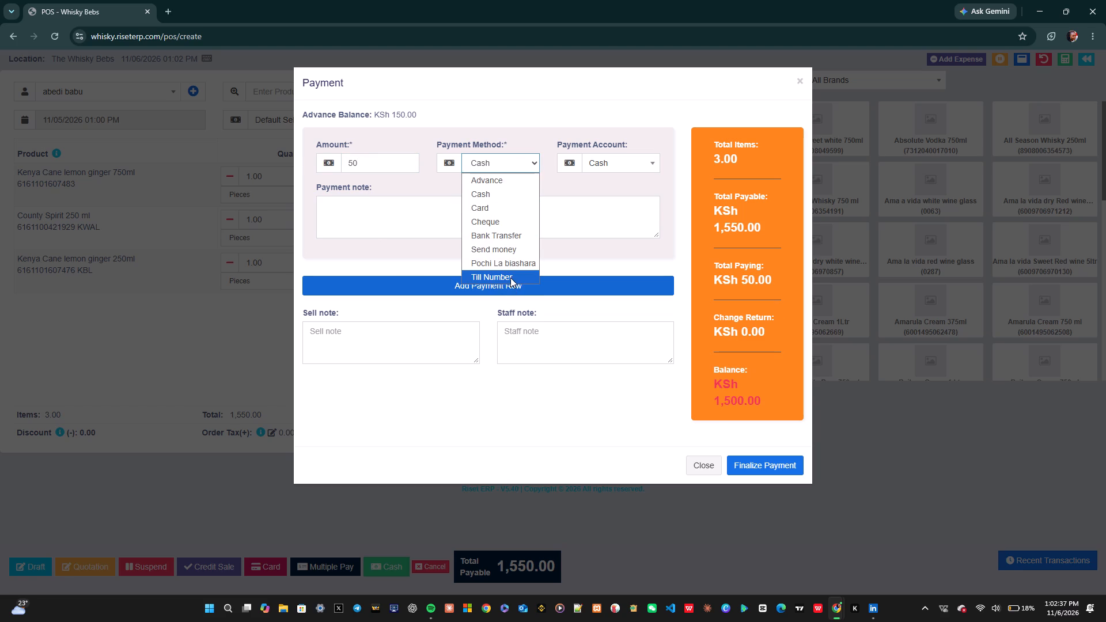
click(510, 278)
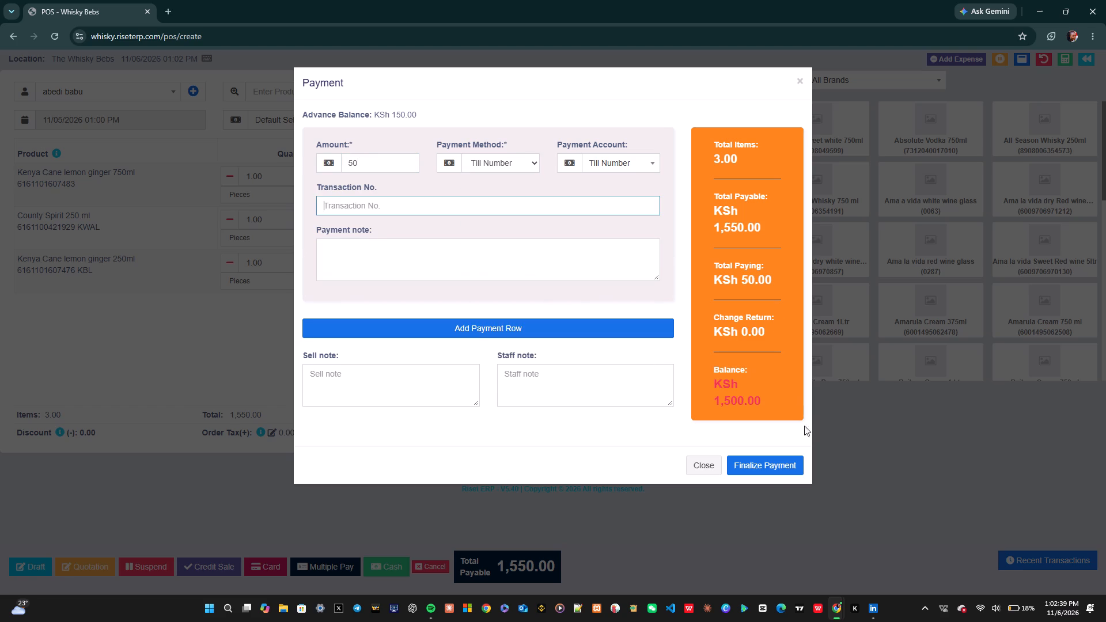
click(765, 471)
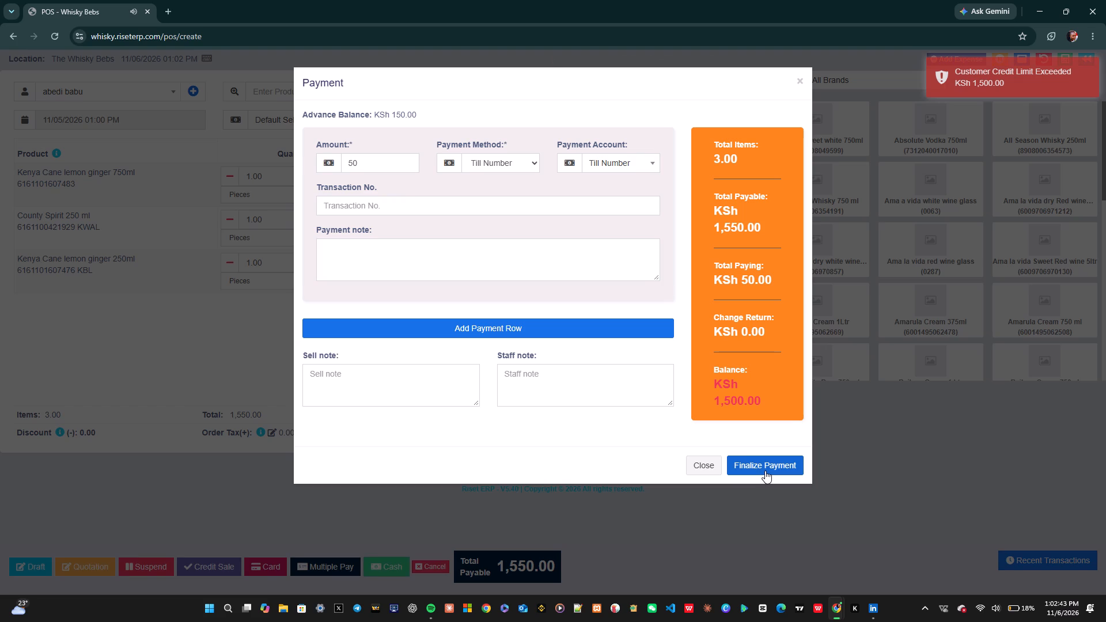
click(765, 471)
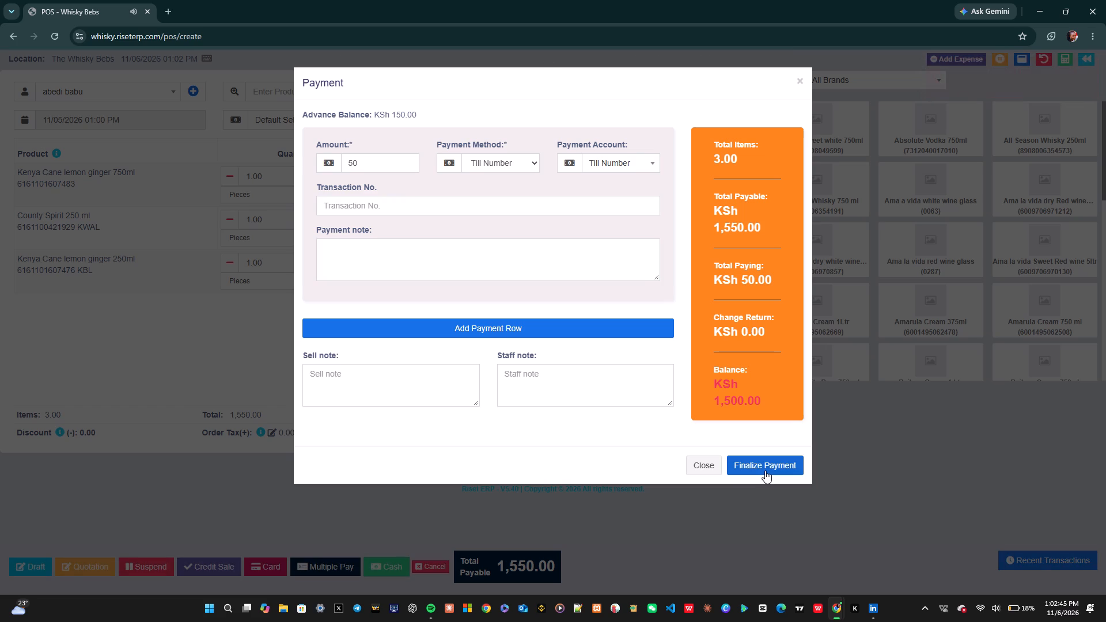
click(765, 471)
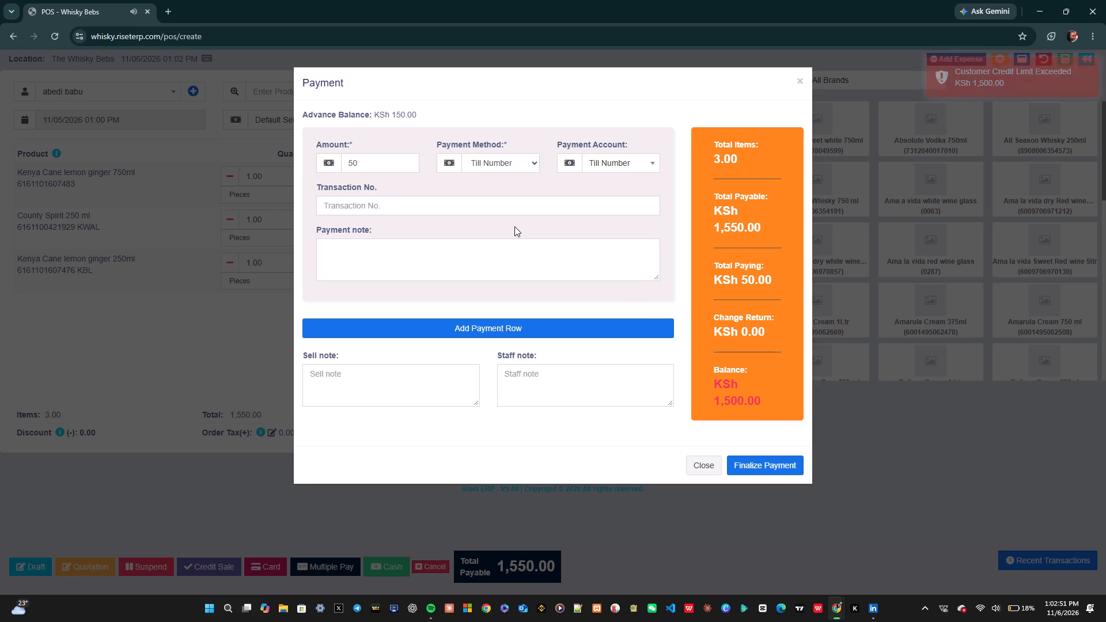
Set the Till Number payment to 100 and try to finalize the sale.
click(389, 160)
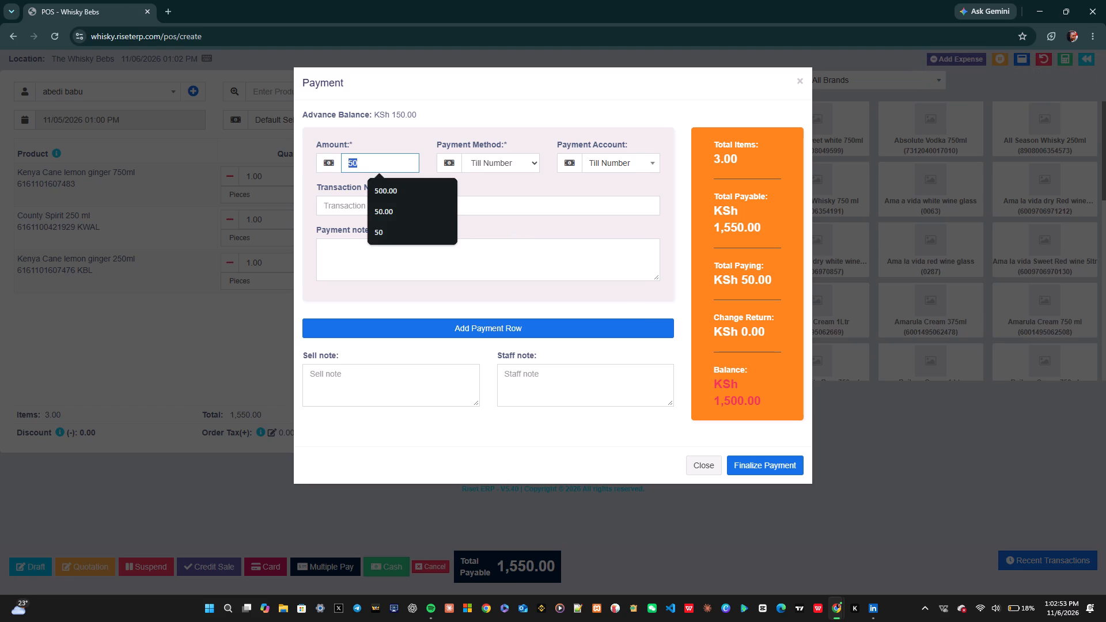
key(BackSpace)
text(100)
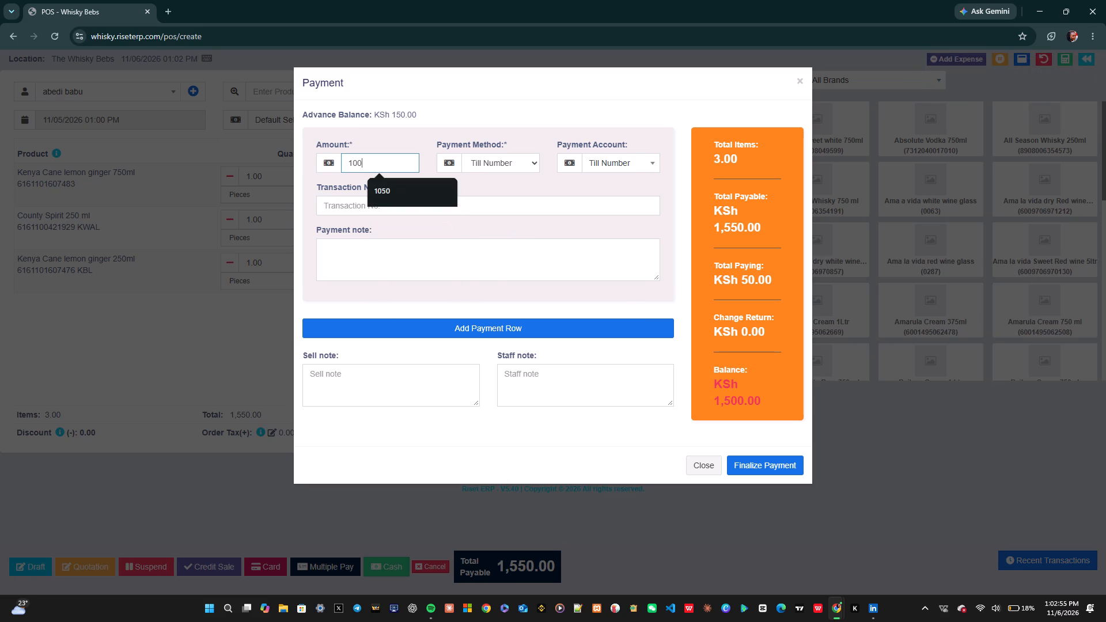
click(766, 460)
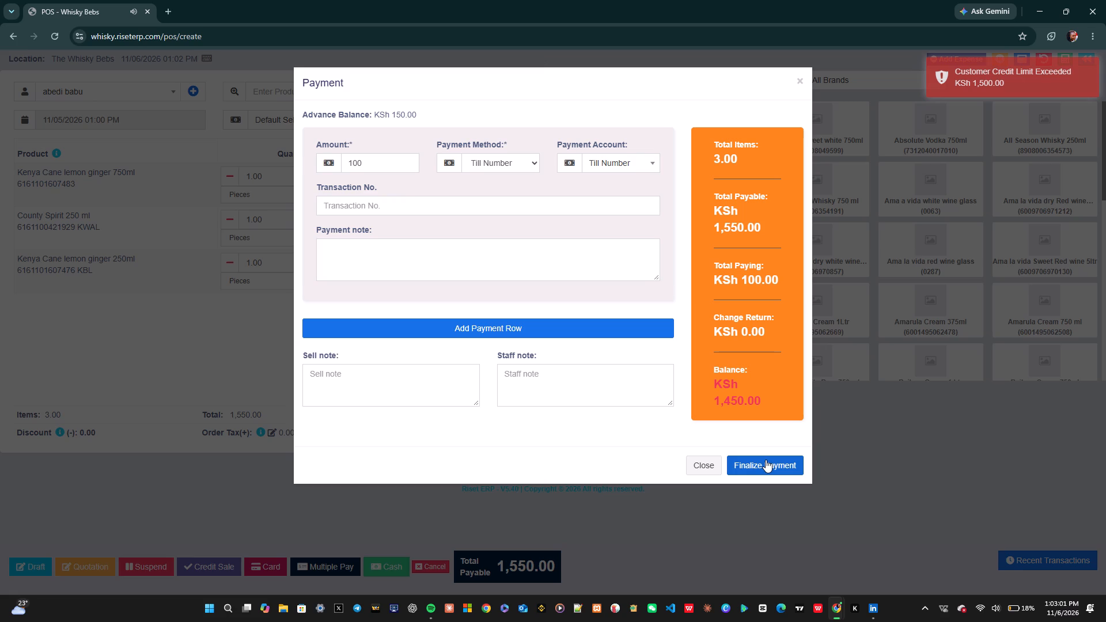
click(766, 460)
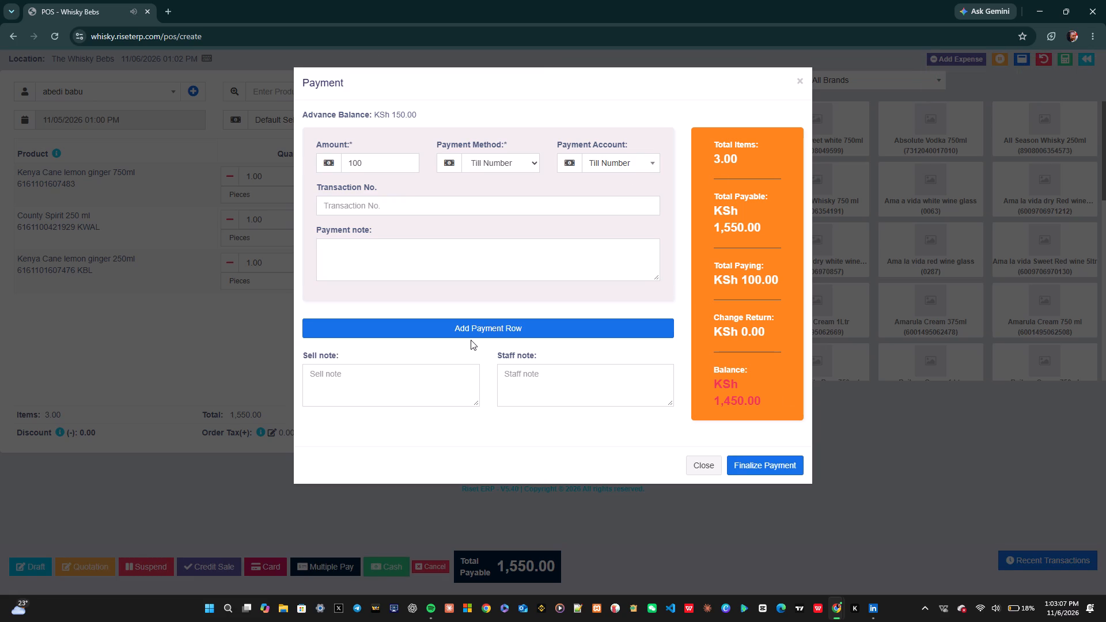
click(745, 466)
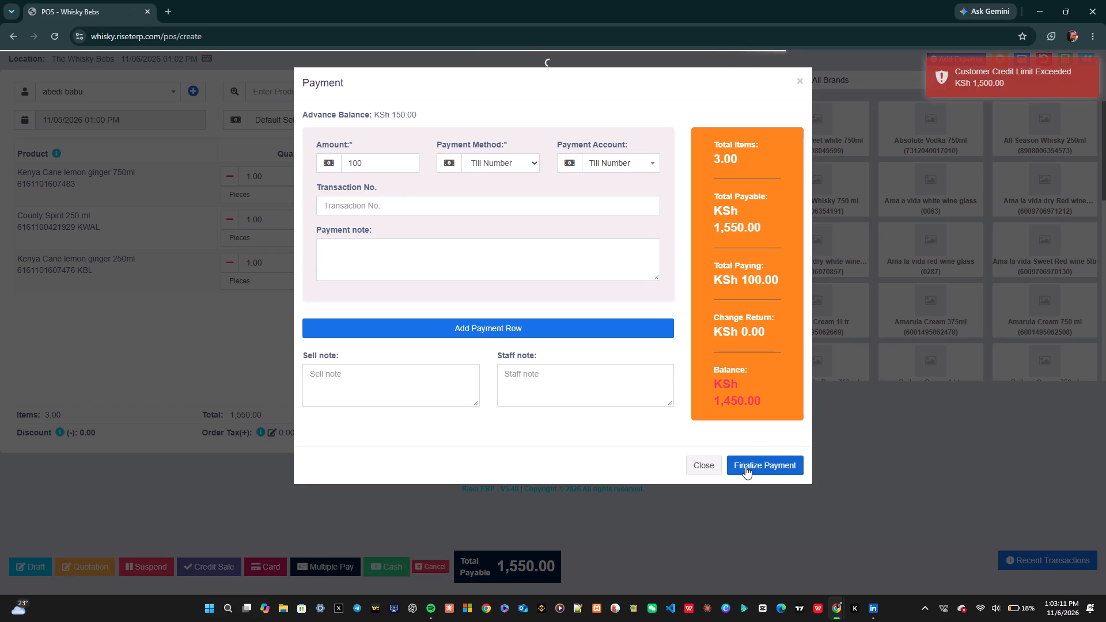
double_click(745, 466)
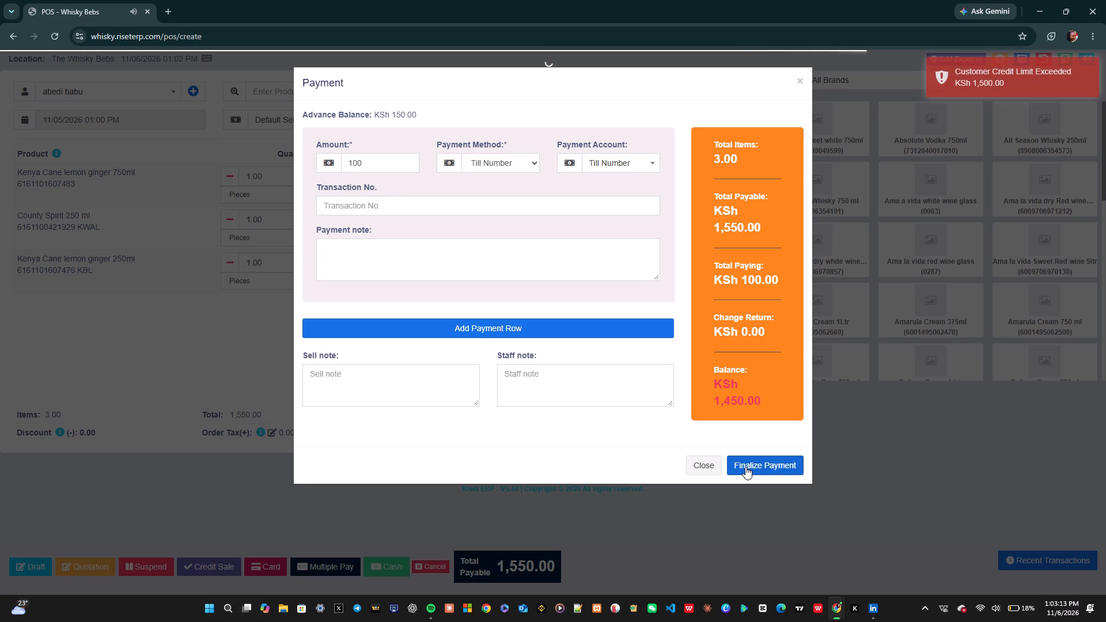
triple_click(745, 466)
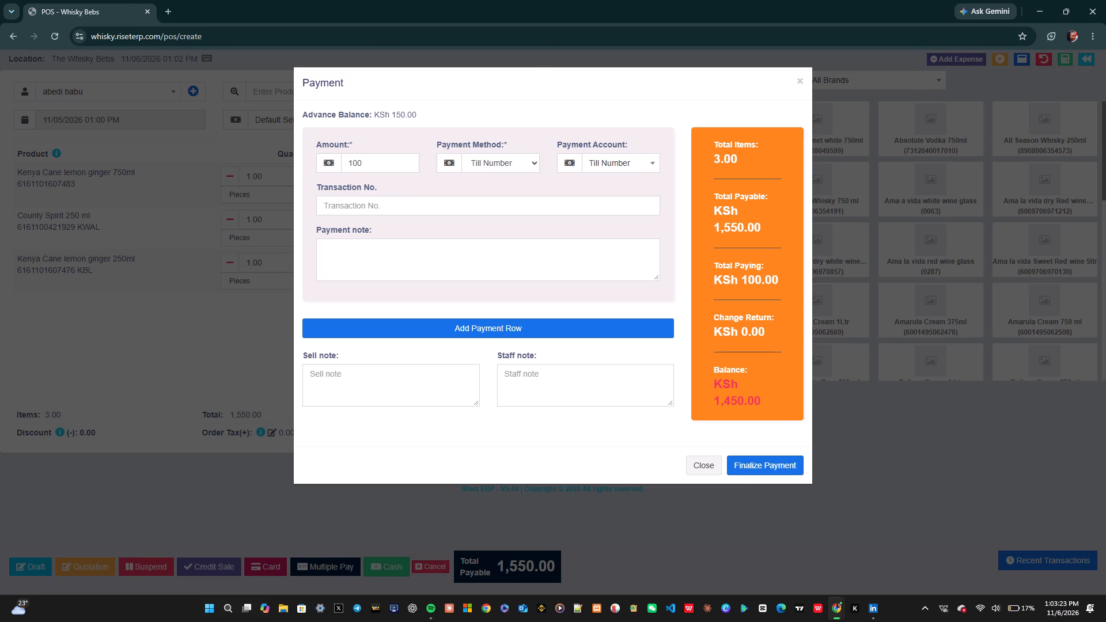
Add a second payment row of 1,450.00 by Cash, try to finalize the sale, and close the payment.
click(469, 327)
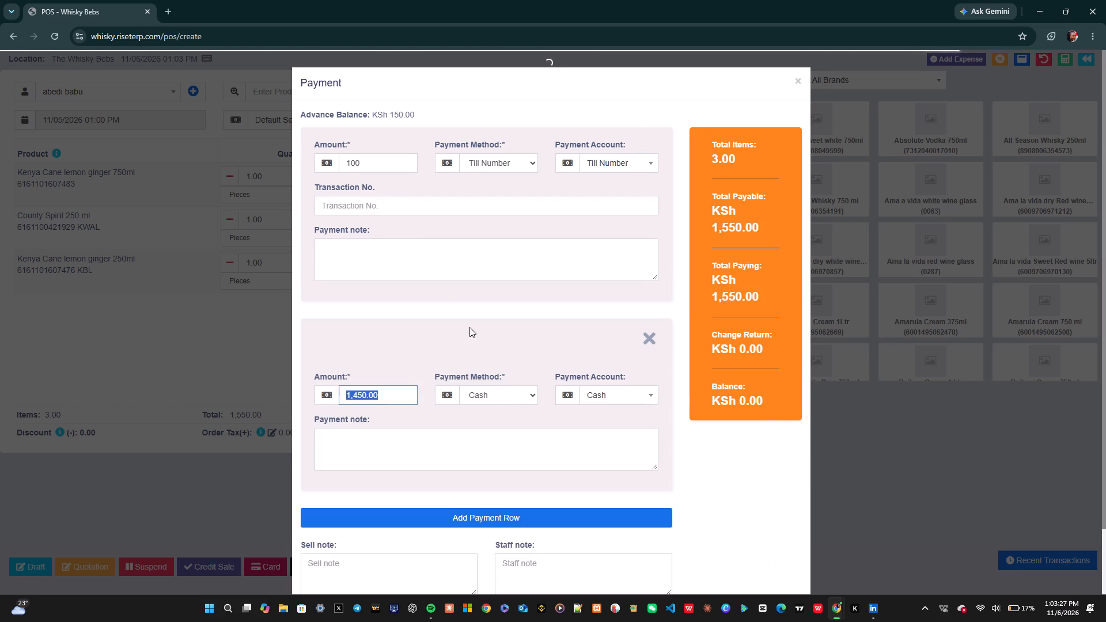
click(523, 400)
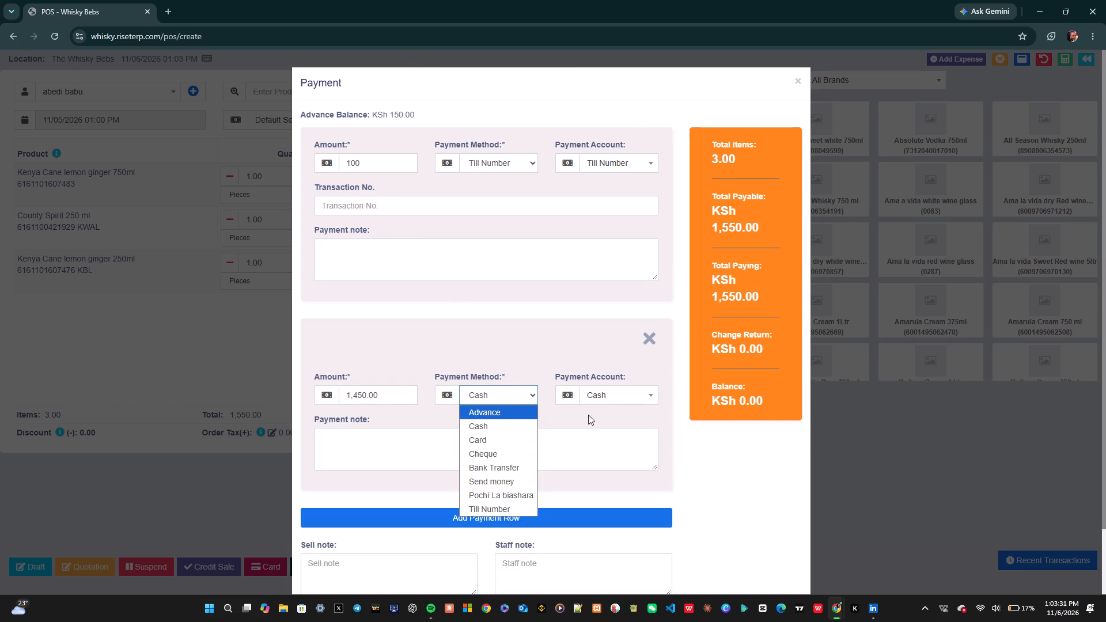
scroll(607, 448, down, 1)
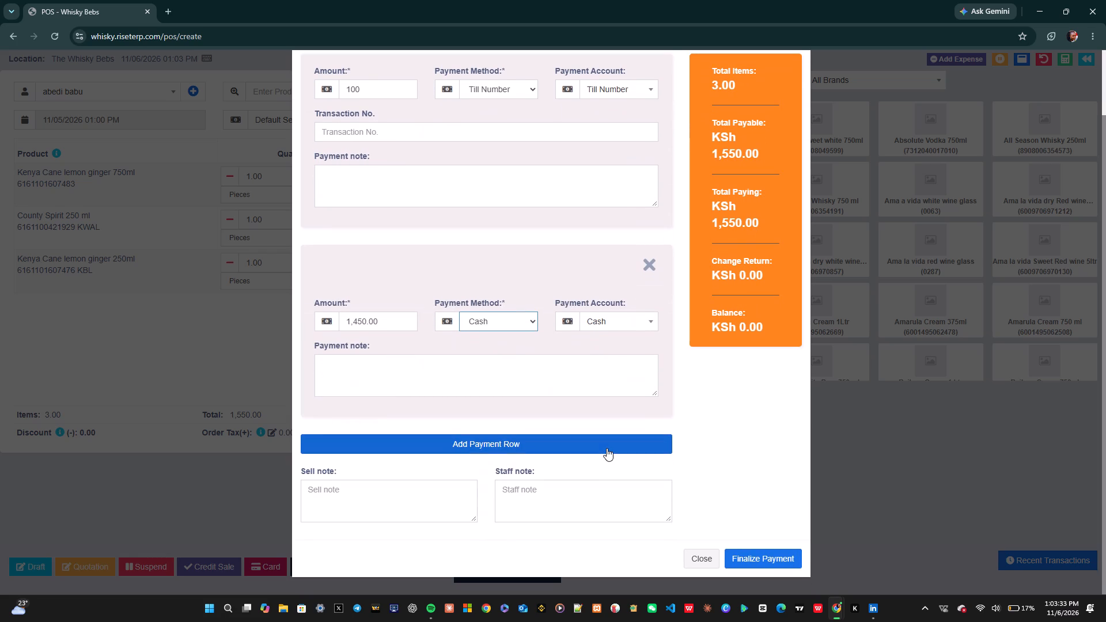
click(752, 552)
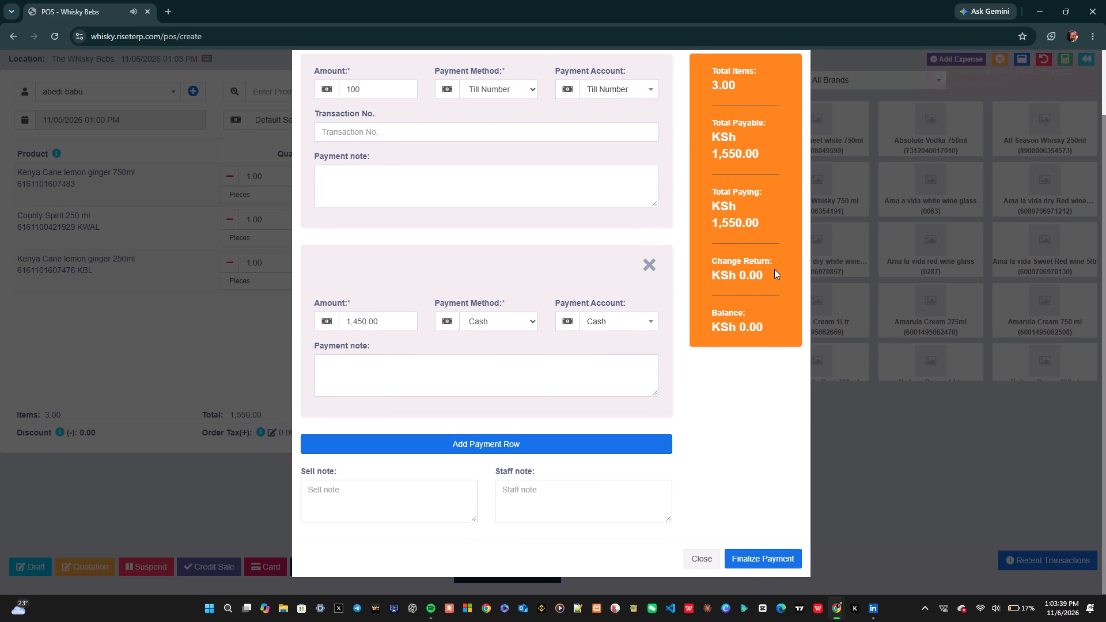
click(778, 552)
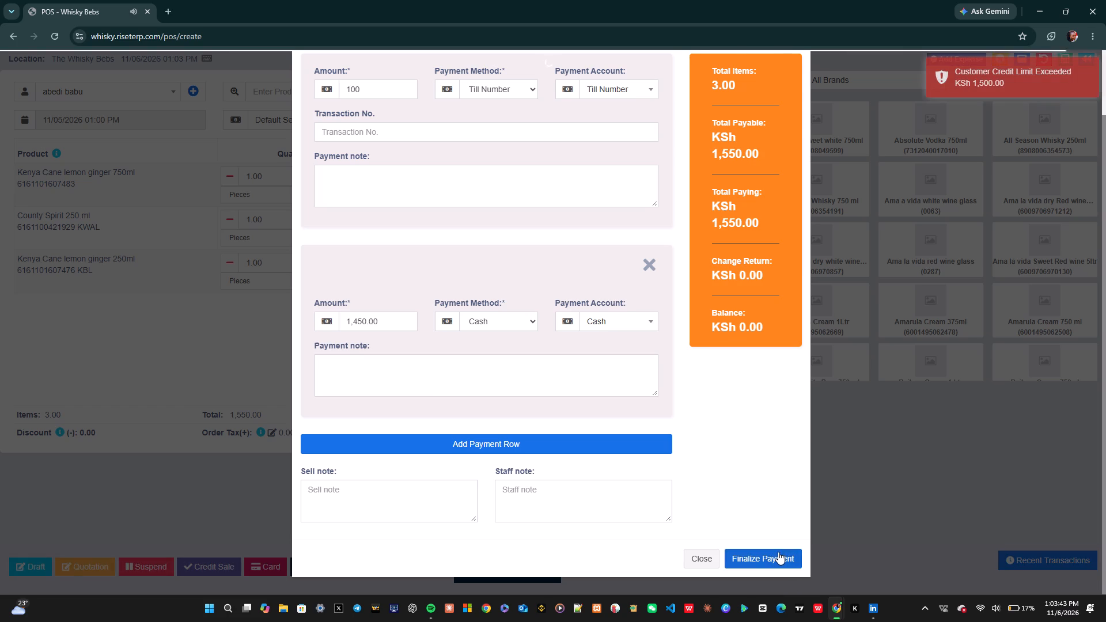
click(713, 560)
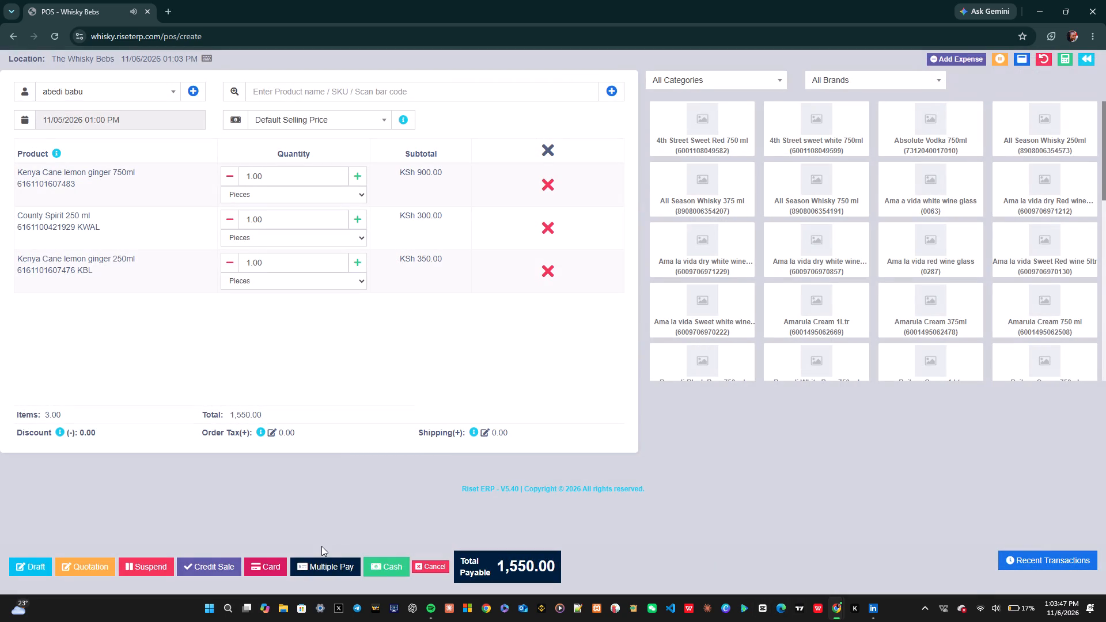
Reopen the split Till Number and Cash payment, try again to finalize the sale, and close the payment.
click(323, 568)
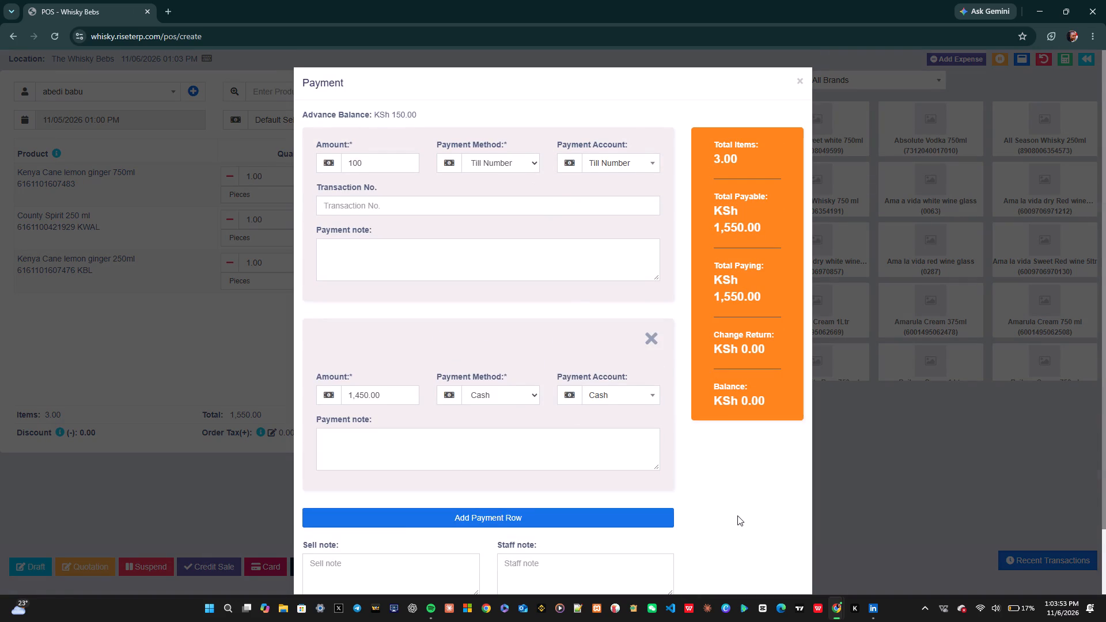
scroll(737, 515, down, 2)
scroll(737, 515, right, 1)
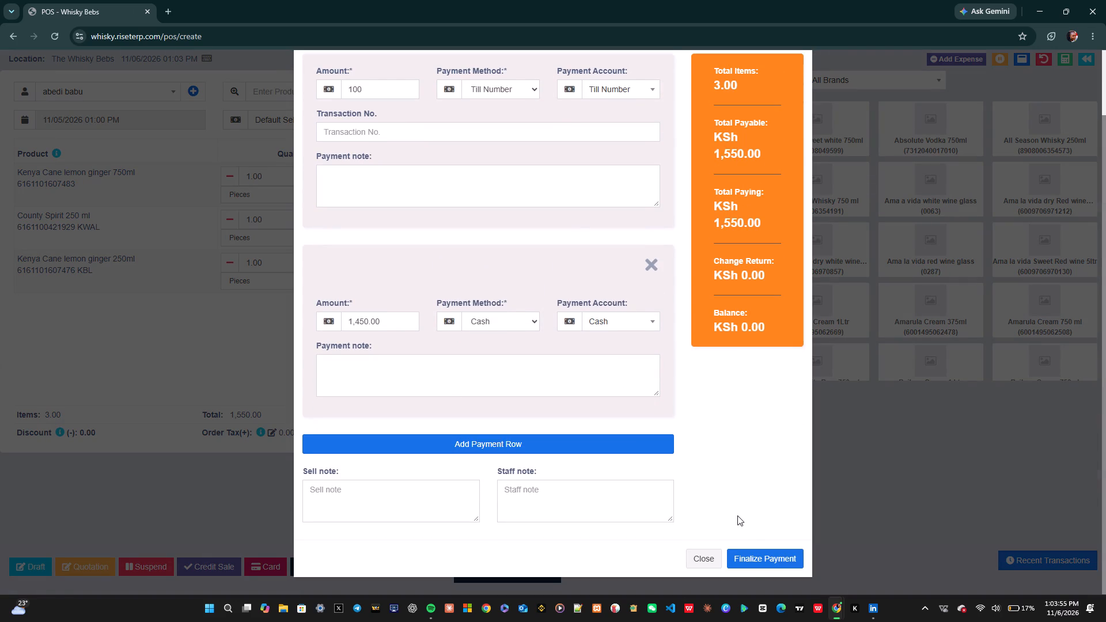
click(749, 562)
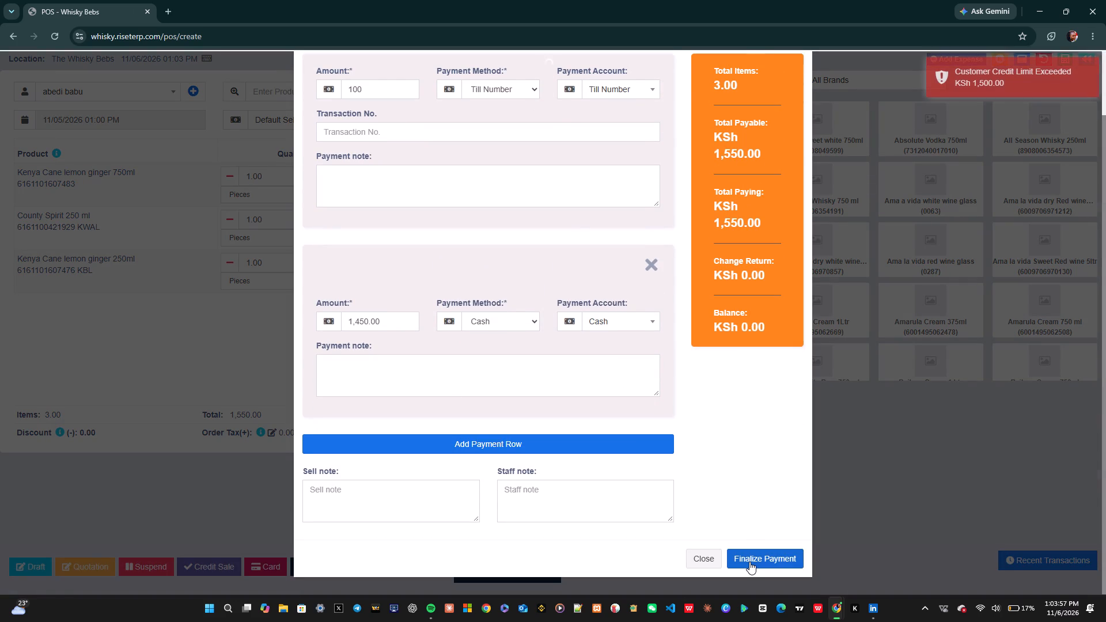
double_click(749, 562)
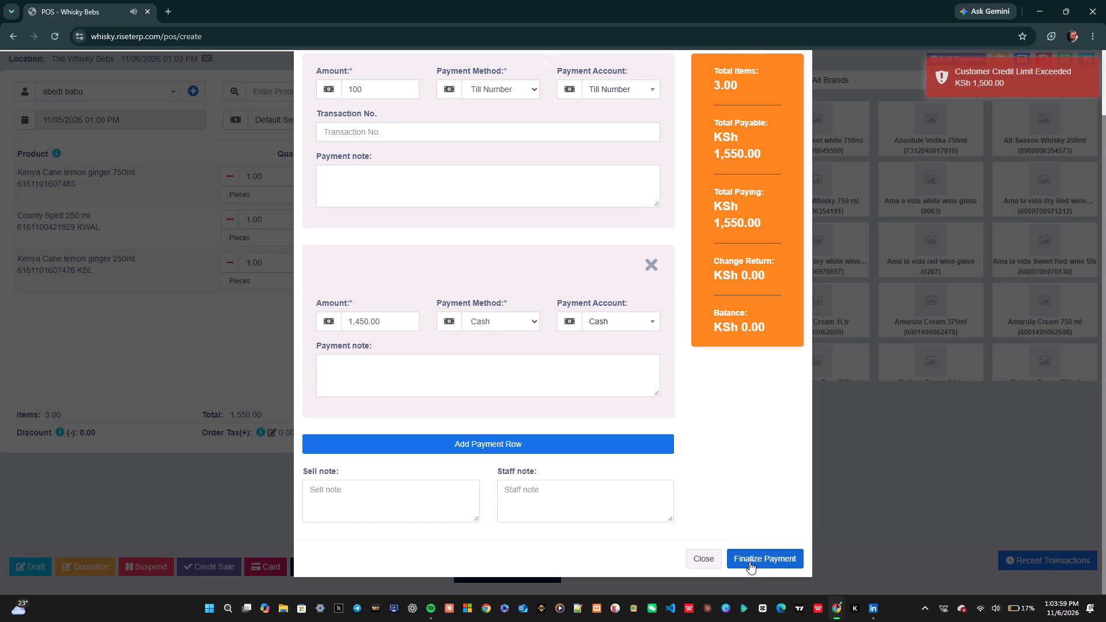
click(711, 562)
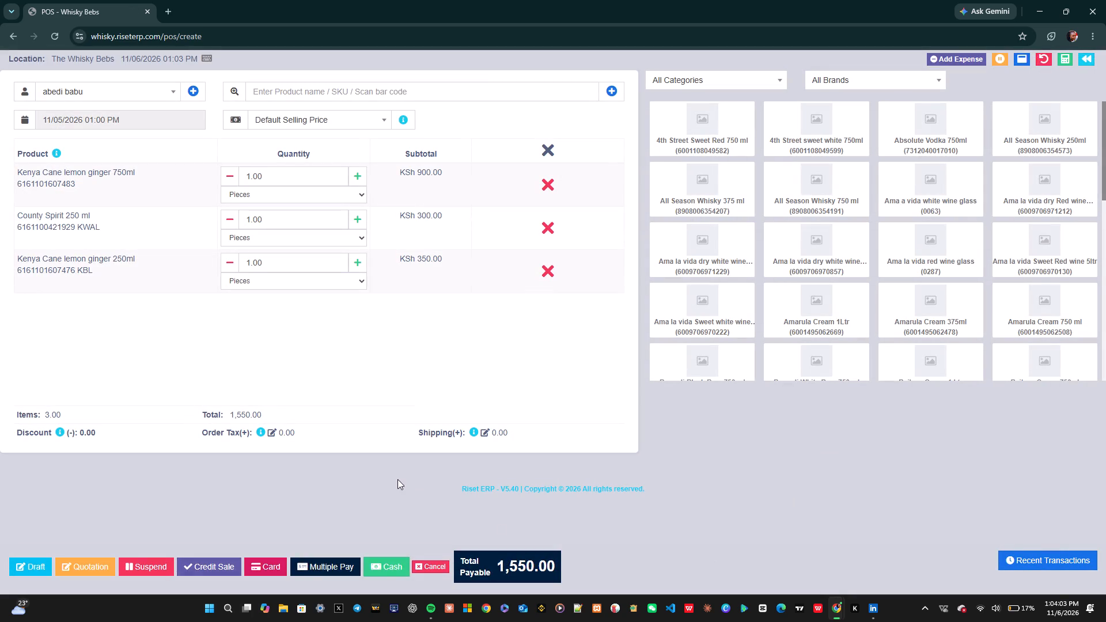
Remove County Spirit 250 ml from the cart and record the sale as a credit sale without printing the receipt.
click(547, 233)
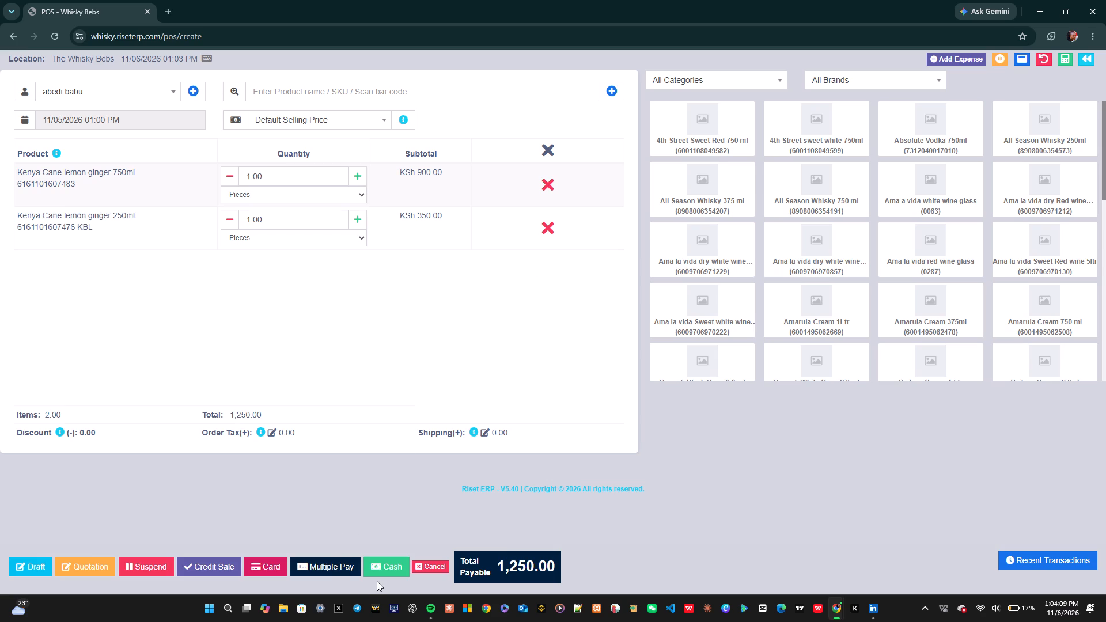
click(349, 563)
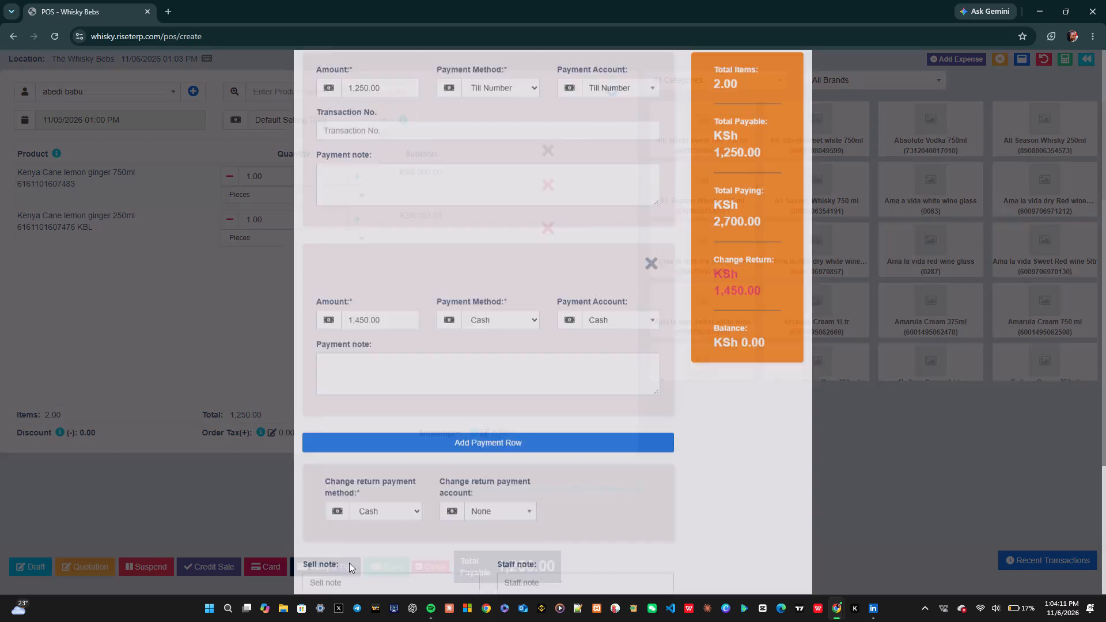
drag(209, 407, 241, 456)
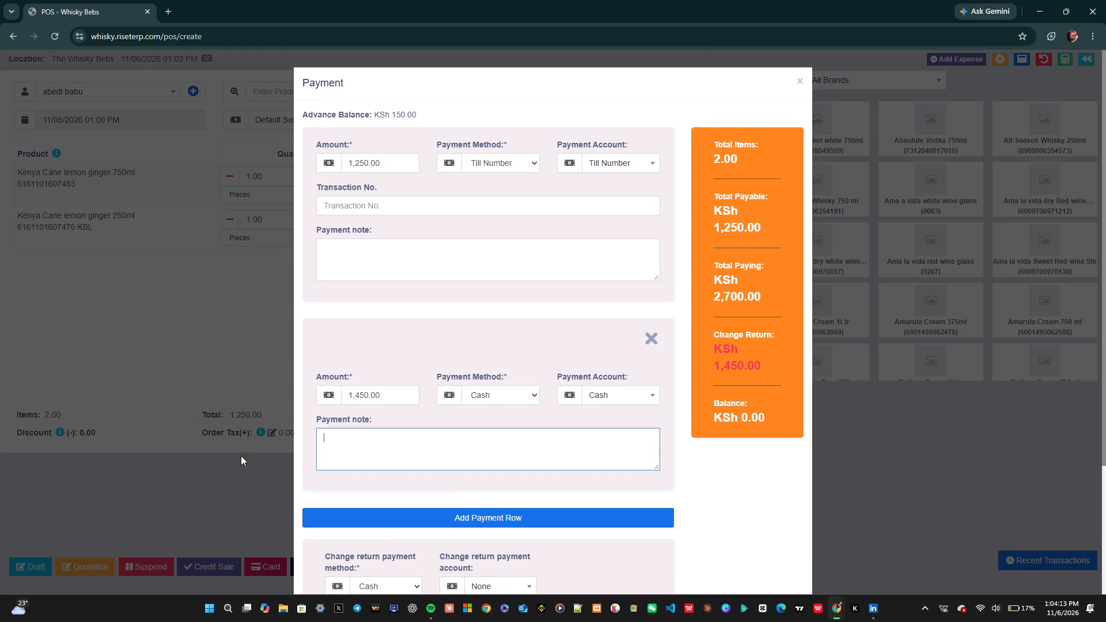
drag(241, 456, 406, 513)
click(234, 567)
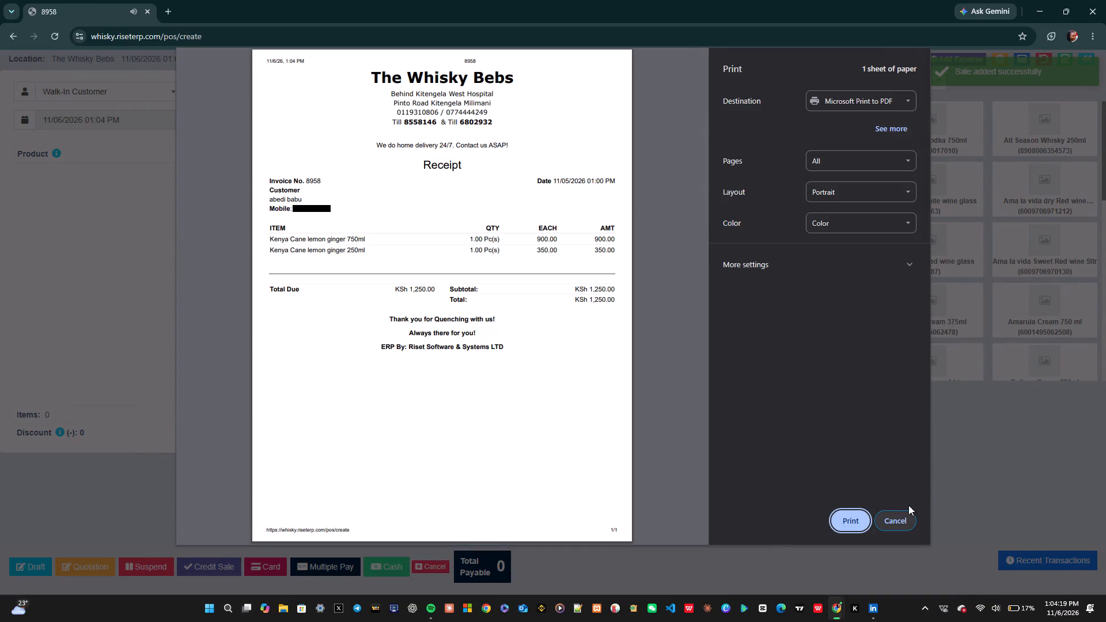
click(902, 518)
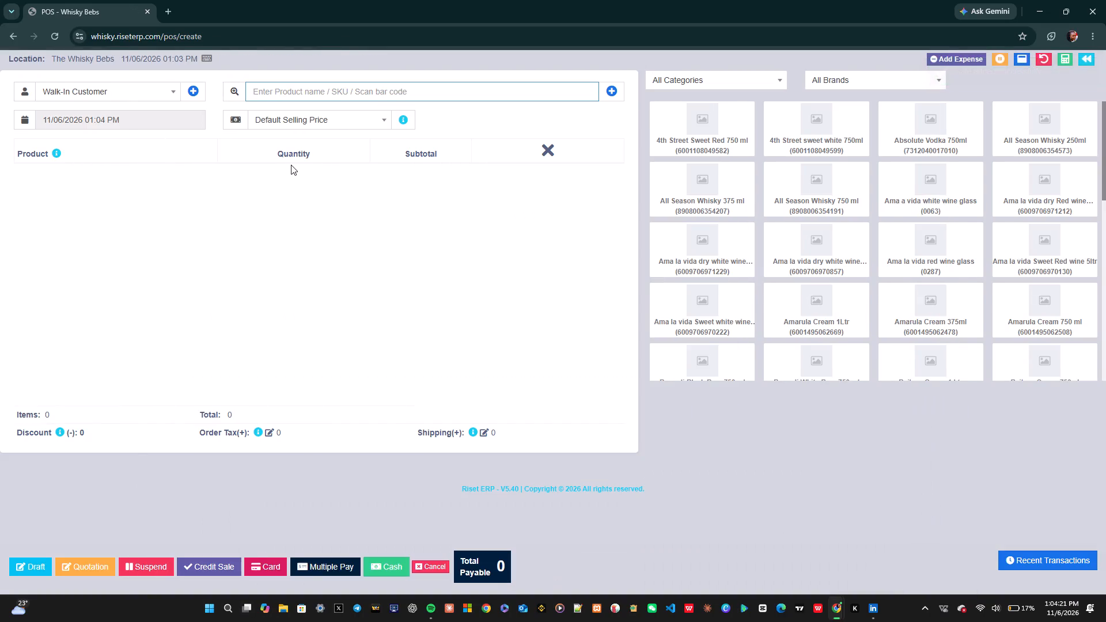
Set the new sale's date to 11/05/2026.
drag(147, 117, 132, 175)
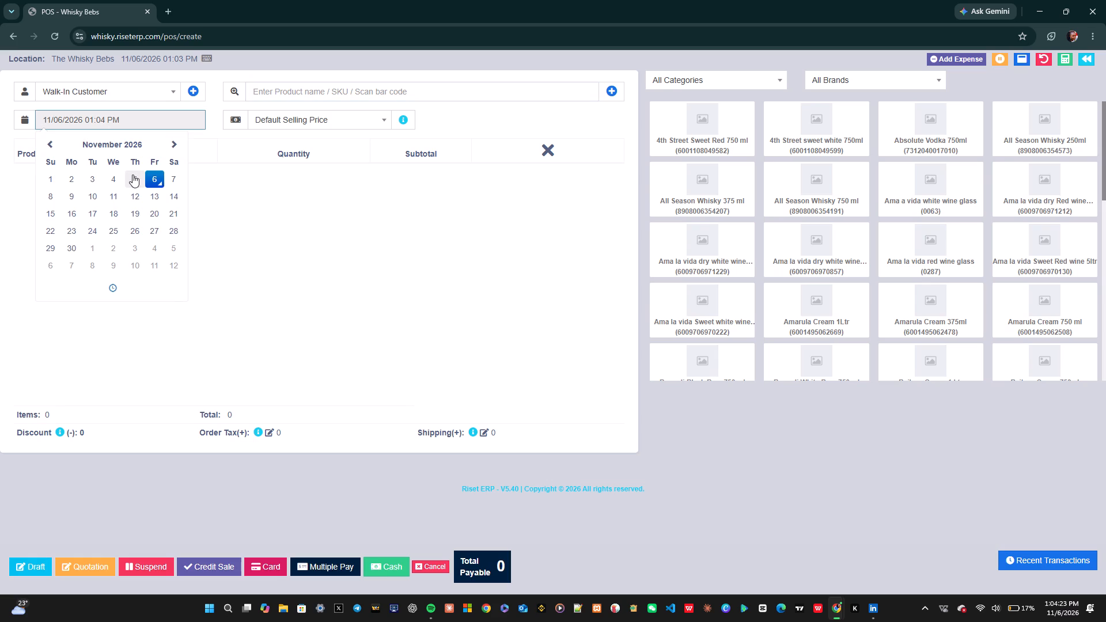
drag(132, 175, 132, 176)
click(132, 176)
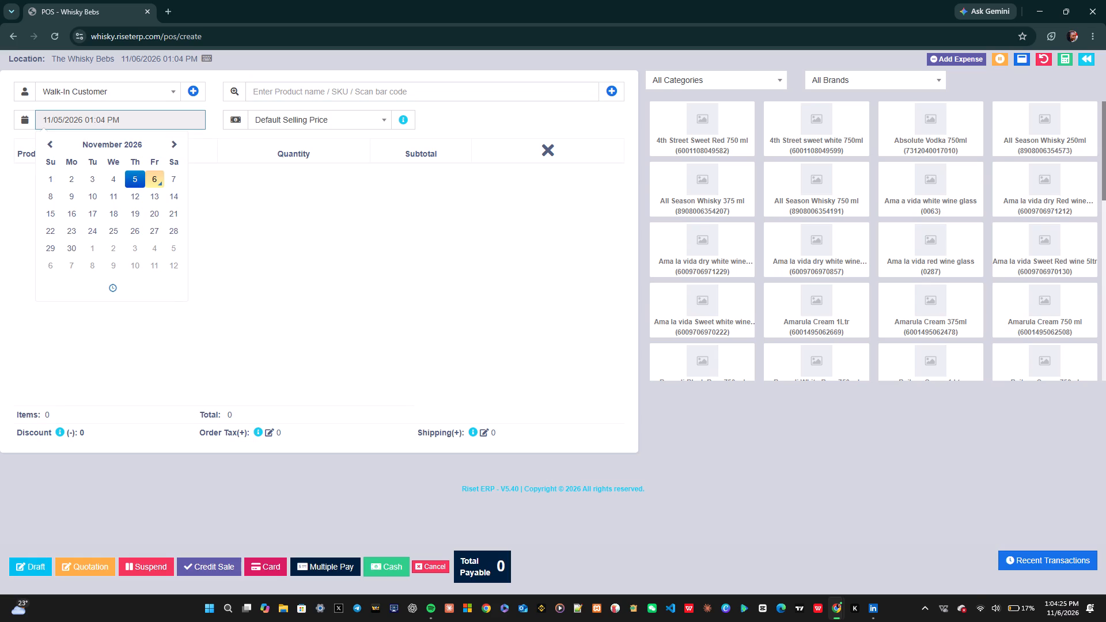
Add one County Spirit 250 ml to the sale and assign it to the existing customer found under "babu".
click(300, 89)
text(county)
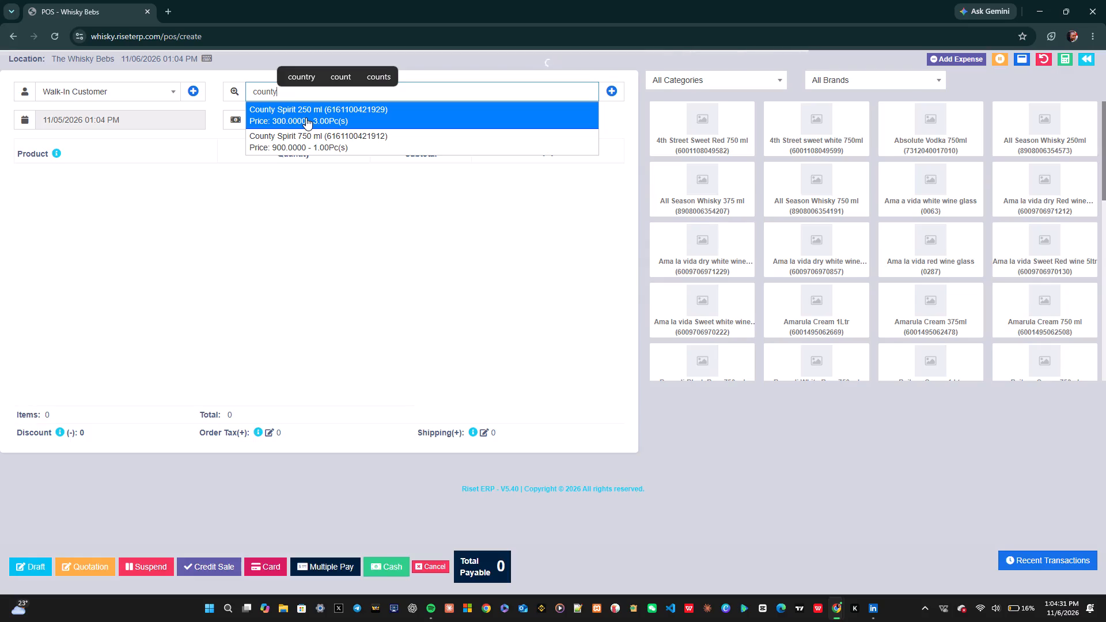
click(306, 117)
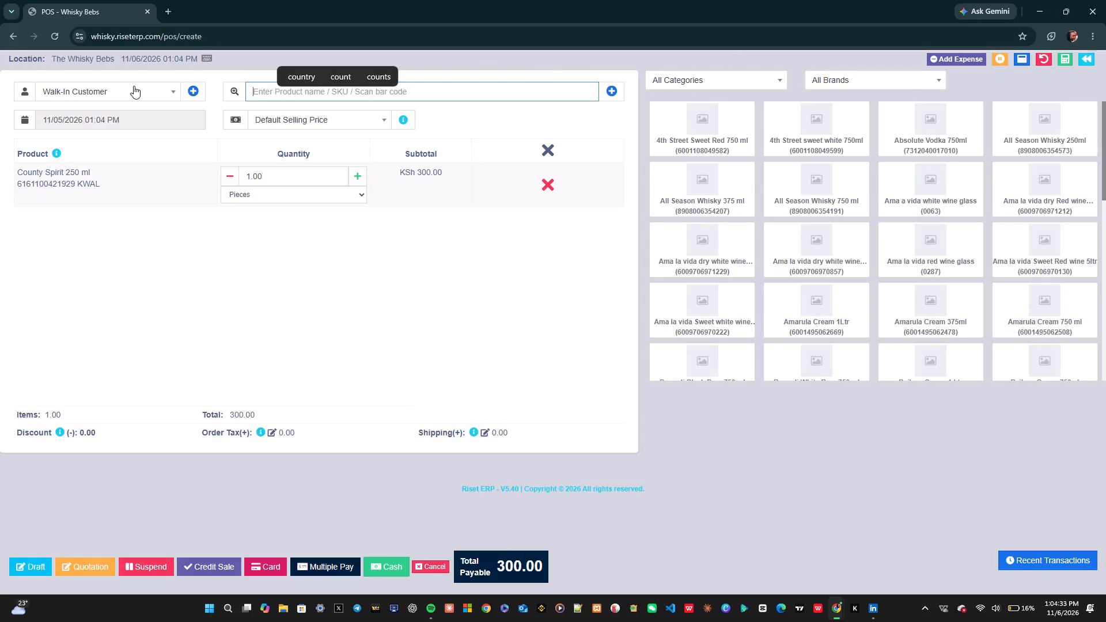
click(131, 86)
text(babu)
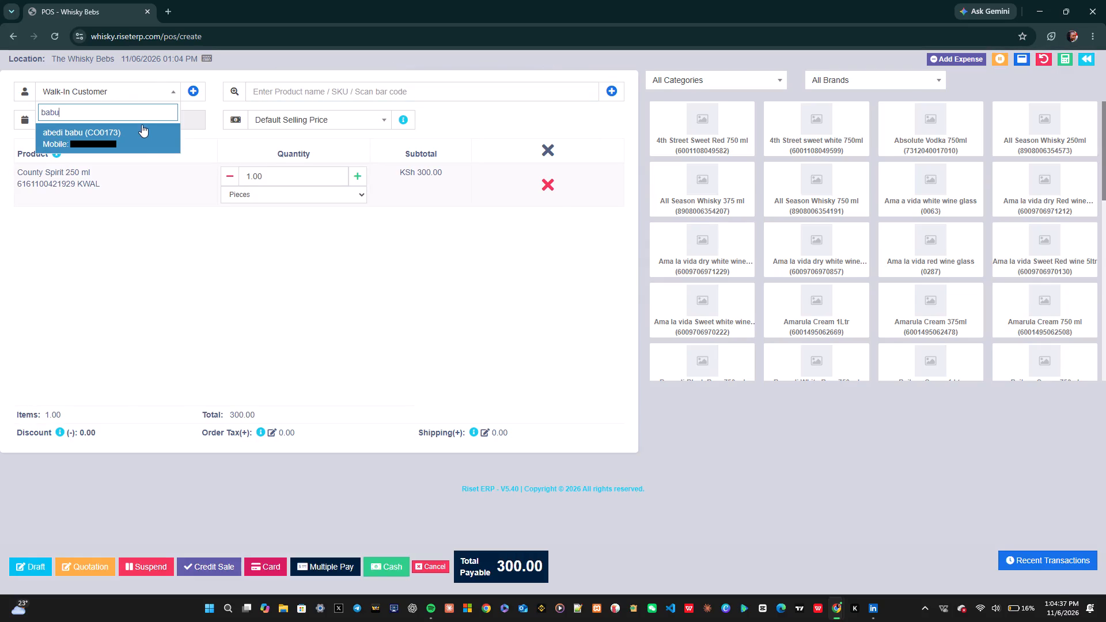
click(139, 134)
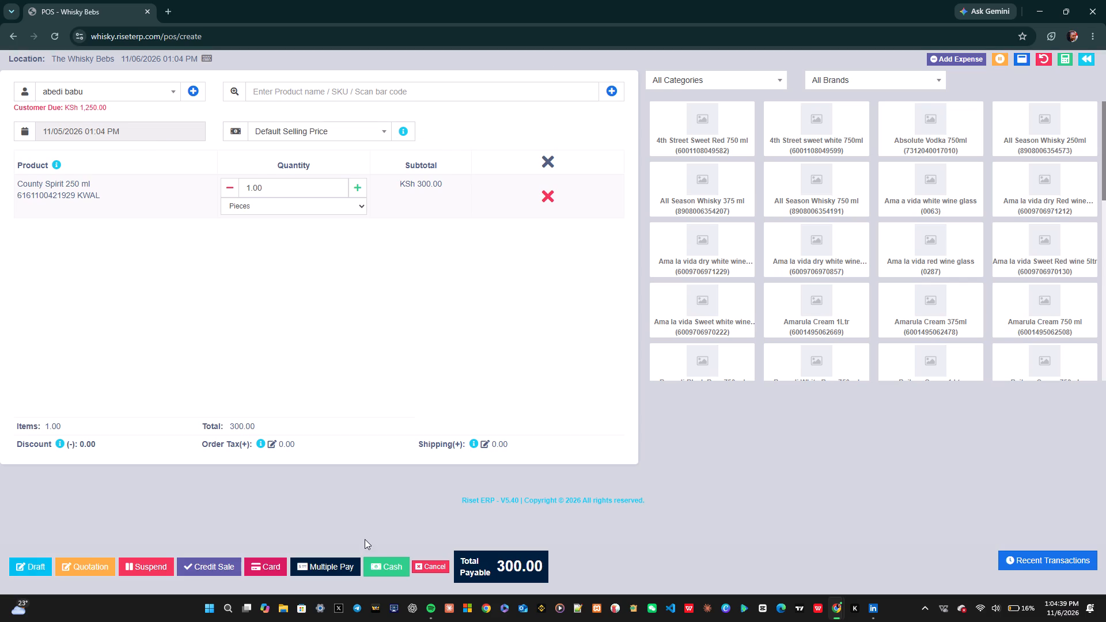
Finalize the sale with a partial payment of 100 by Till Number, accepting the underpayment and skipping the receipt printout.
click(336, 570)
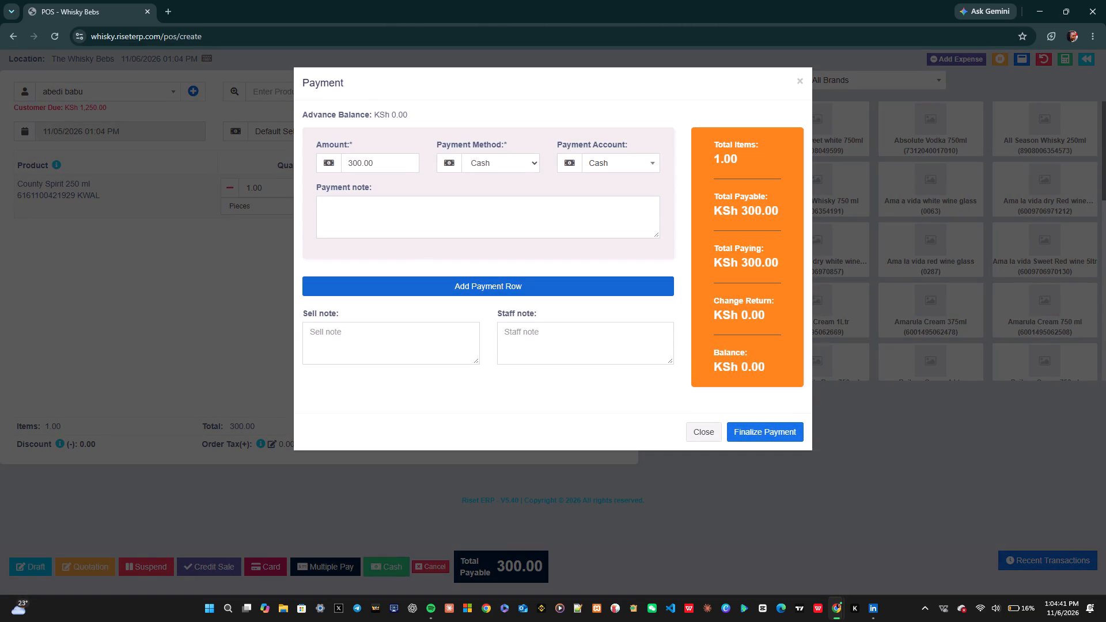
click(399, 162)
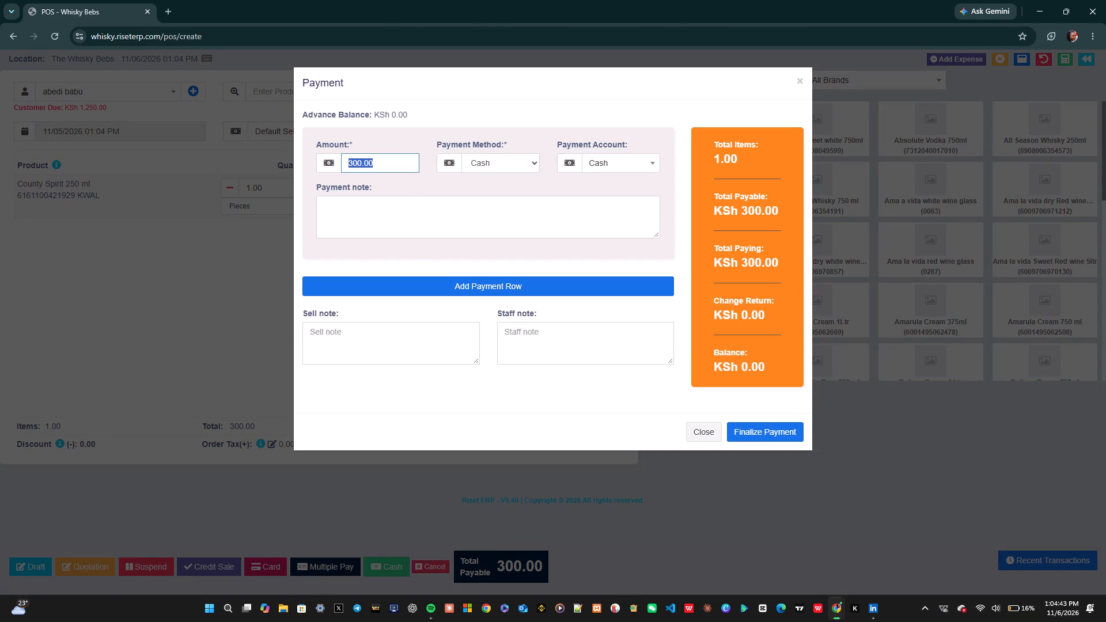
key(1)
text(00)
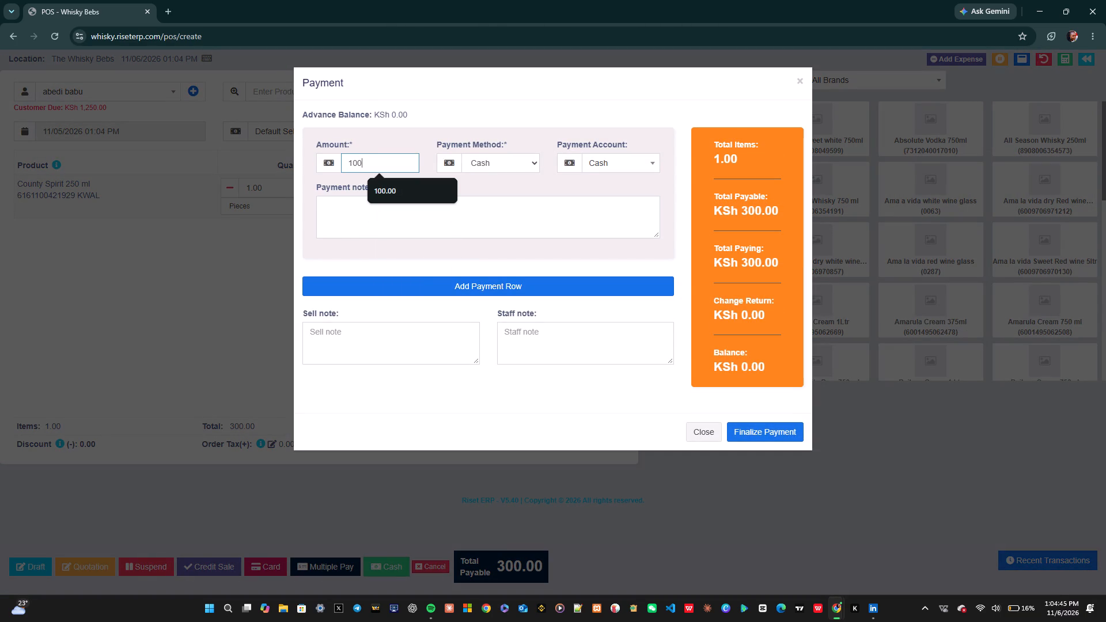
click(513, 169)
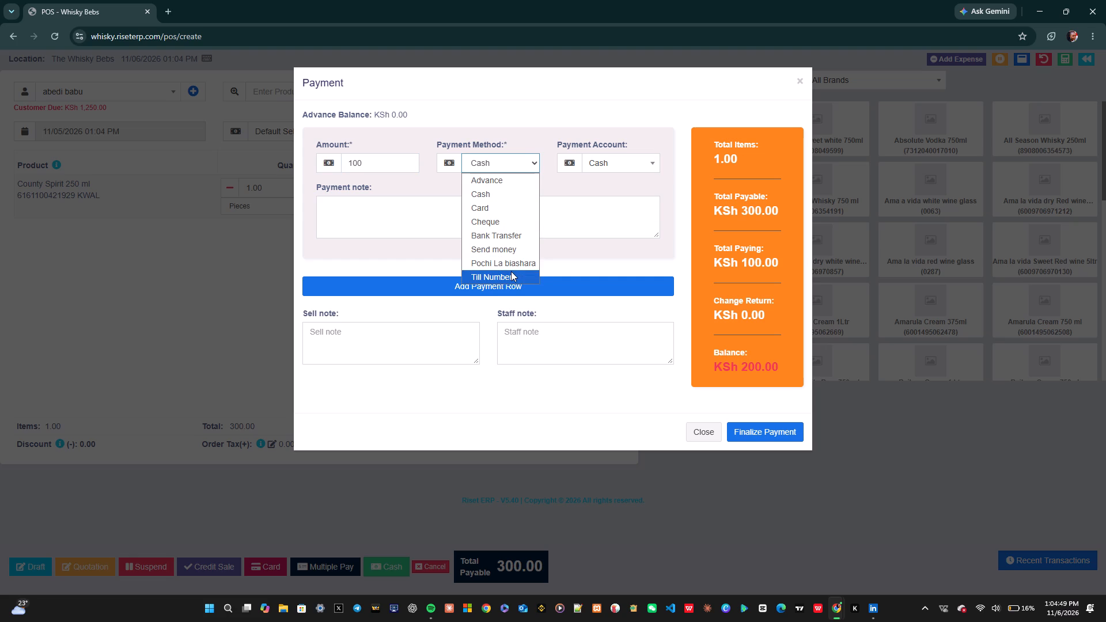
click(511, 271)
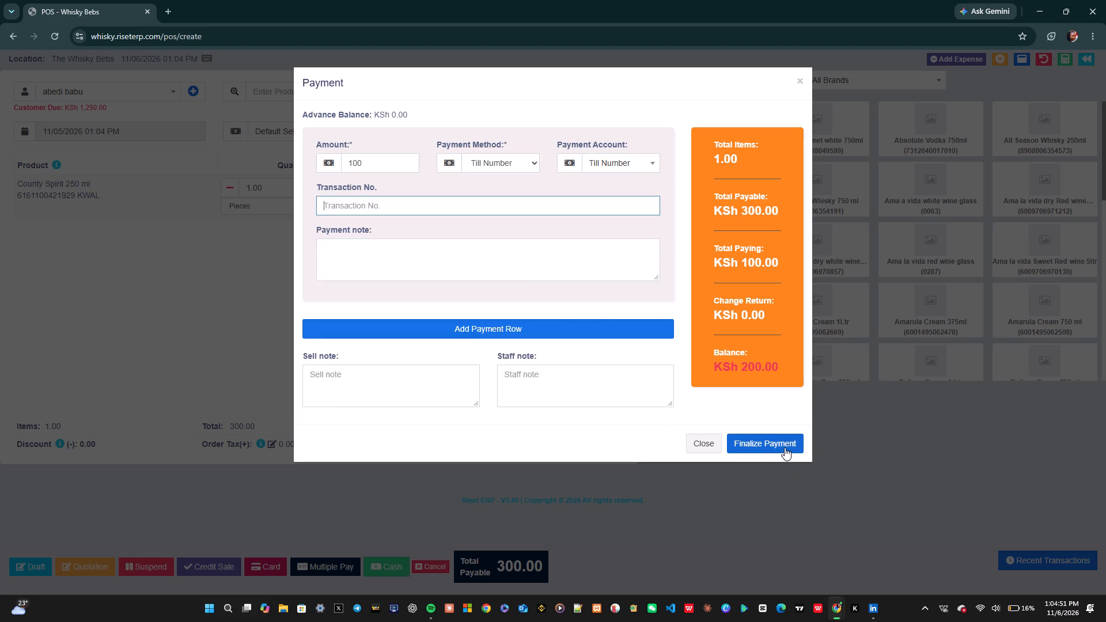
click(785, 447)
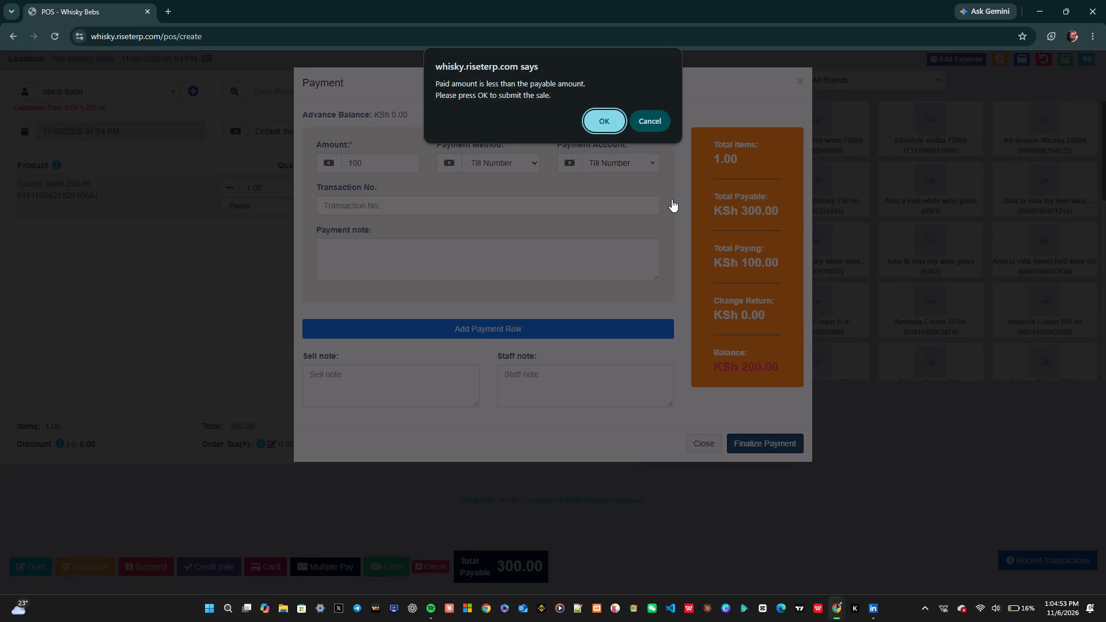
click(607, 127)
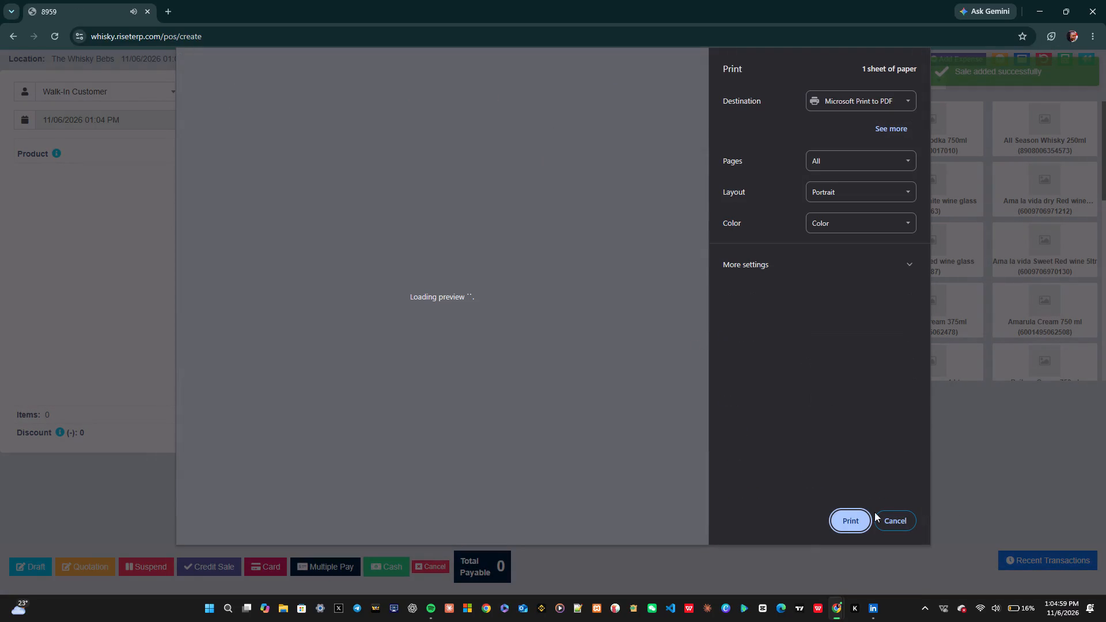
click(888, 513)
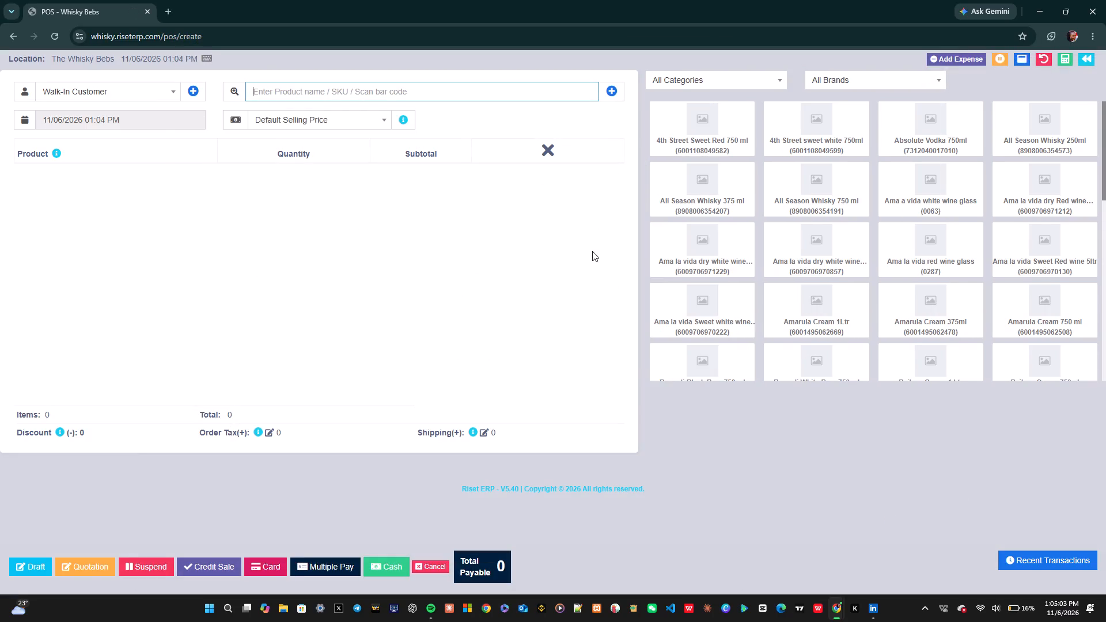
Add two Kenya Cane lemon ginger 250ml to a new walk-in sale and date it 11/05/2026.
click(327, 90)
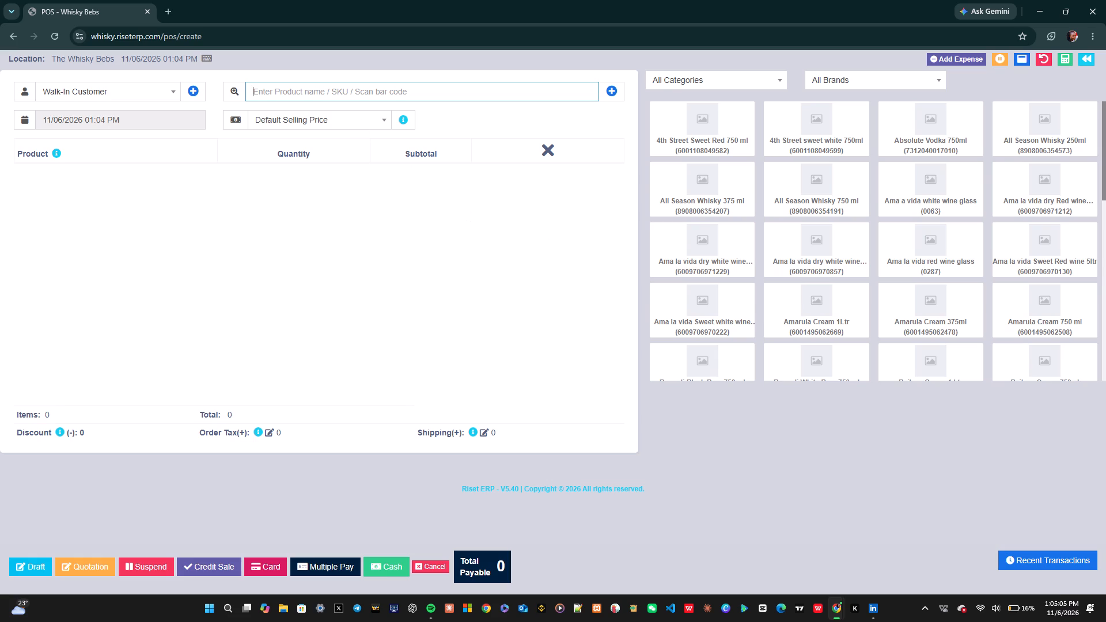
text(ging)
text(er)
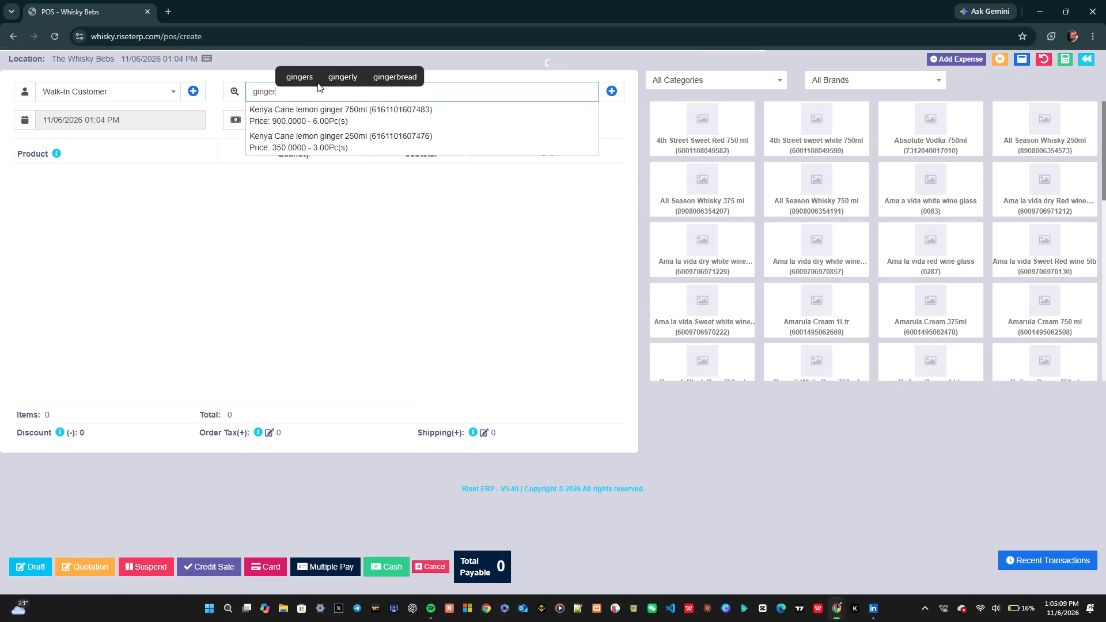
click(362, 135)
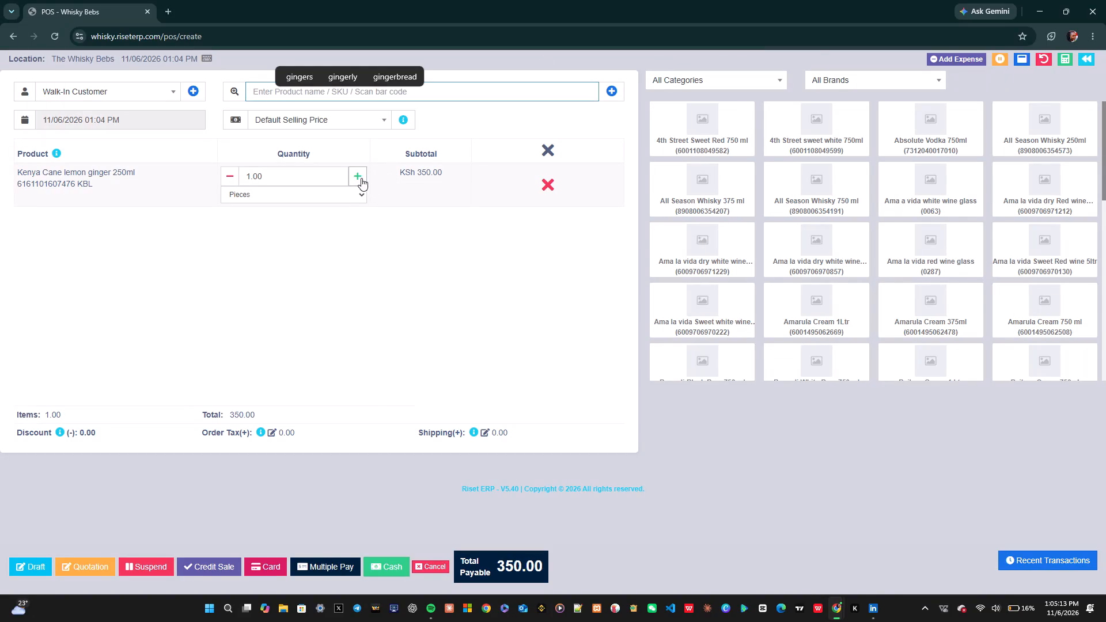
click(360, 181)
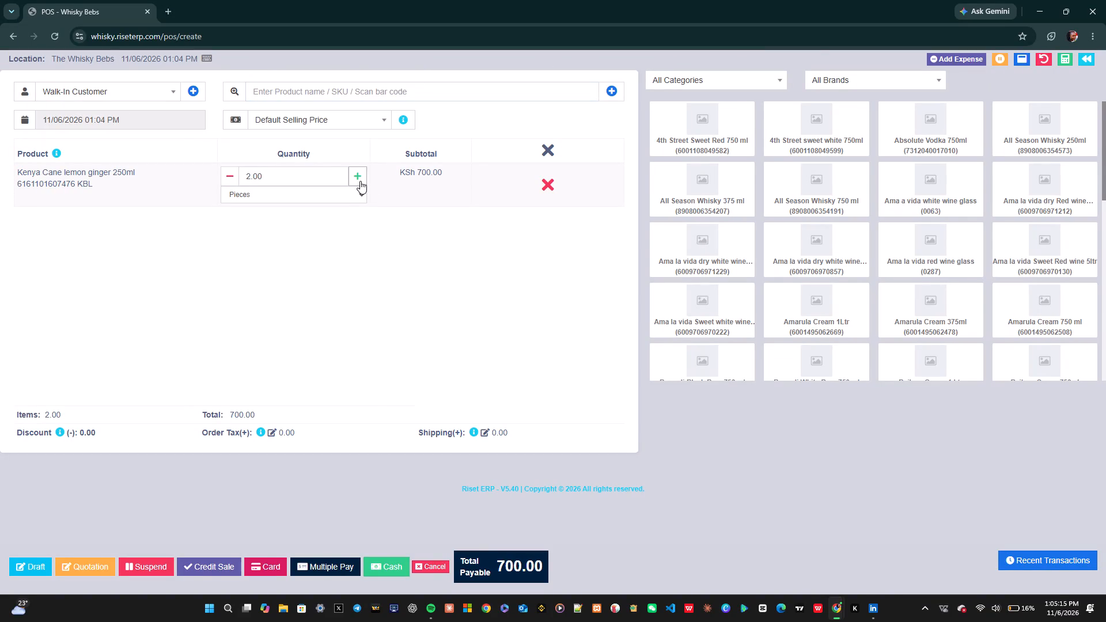
click(143, 116)
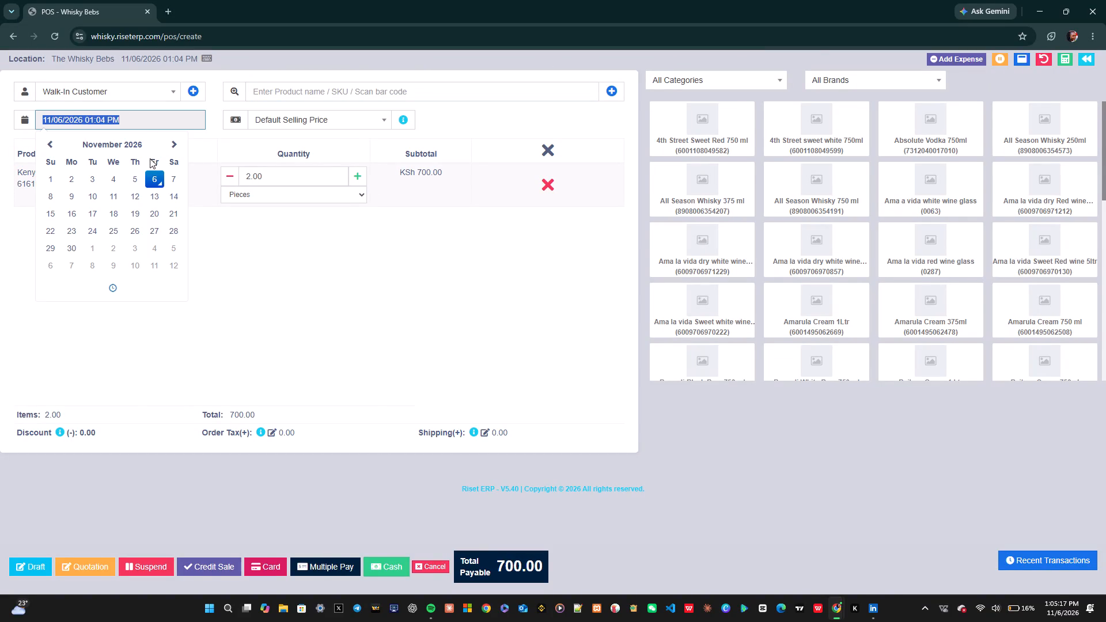
click(141, 177)
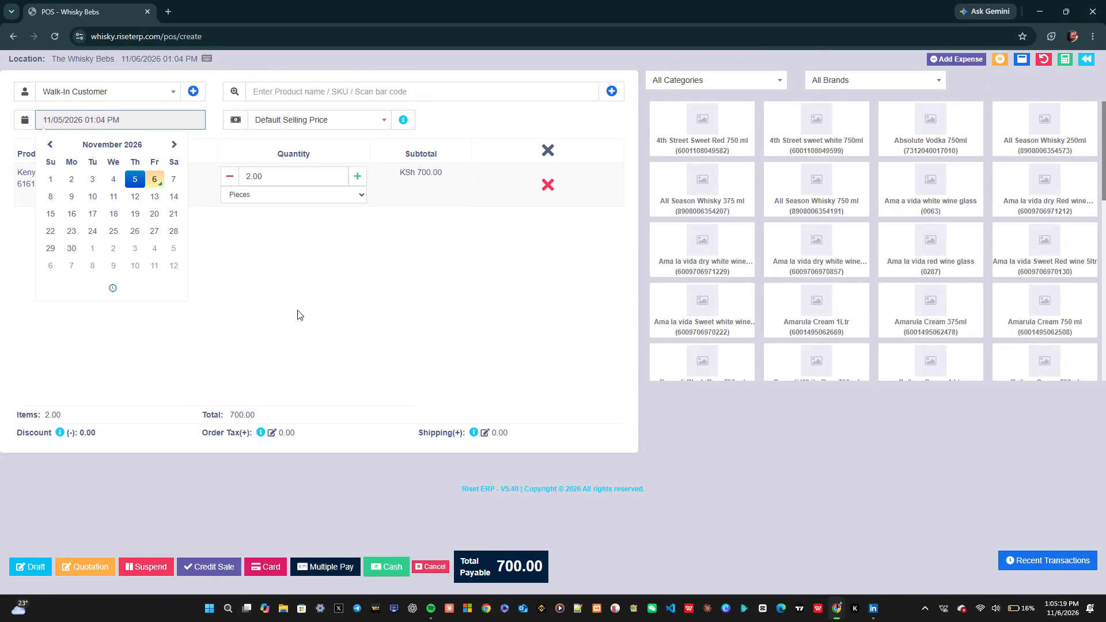
Finalize the walk-in sale with the full 700.00 paid by Cash, without printing the receipt.
click(339, 569)
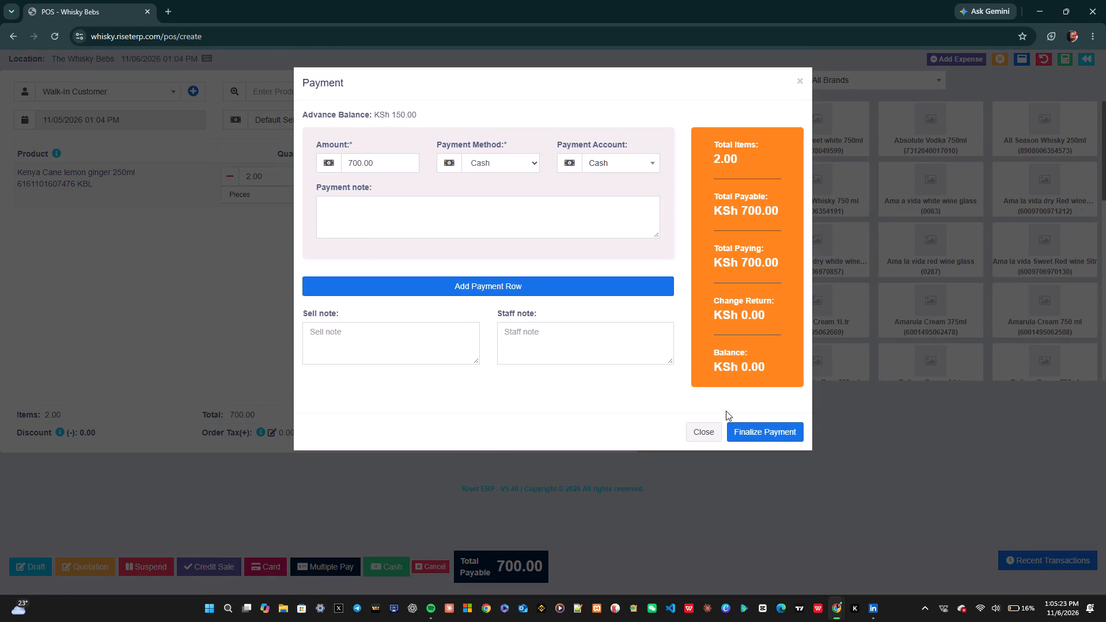
click(743, 430)
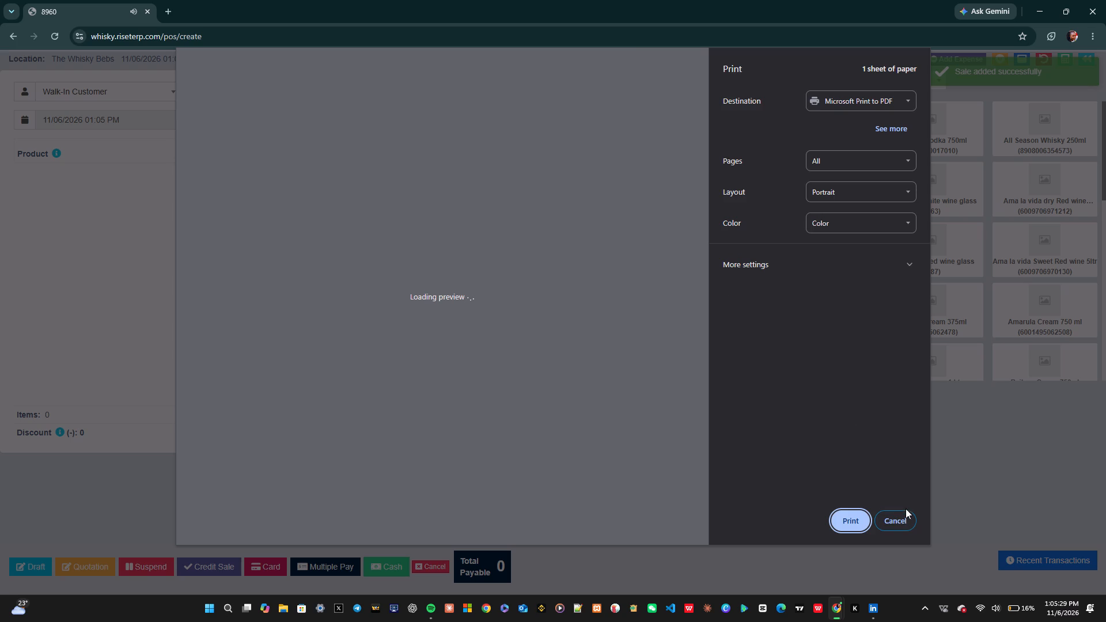
click(904, 517)
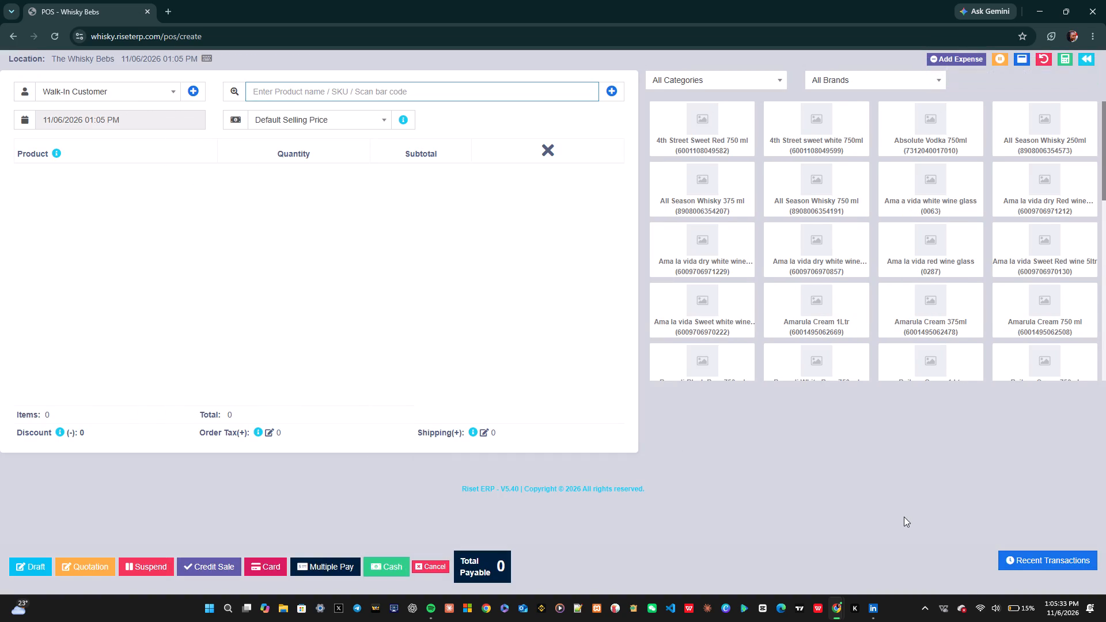
Search the products for "kl" for the next sale.
text(kl)
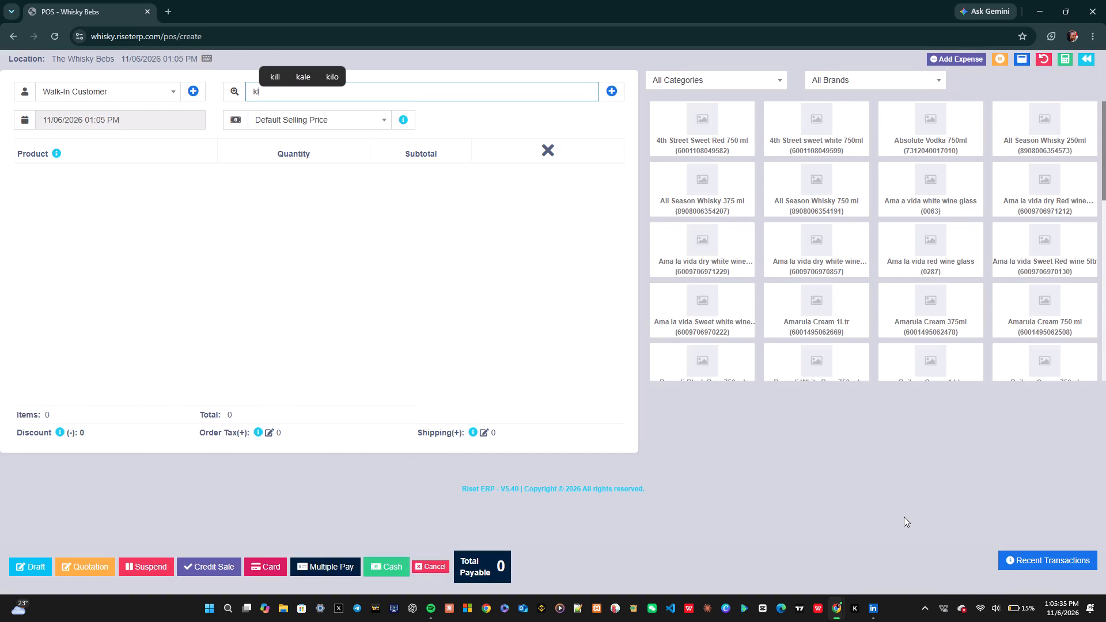